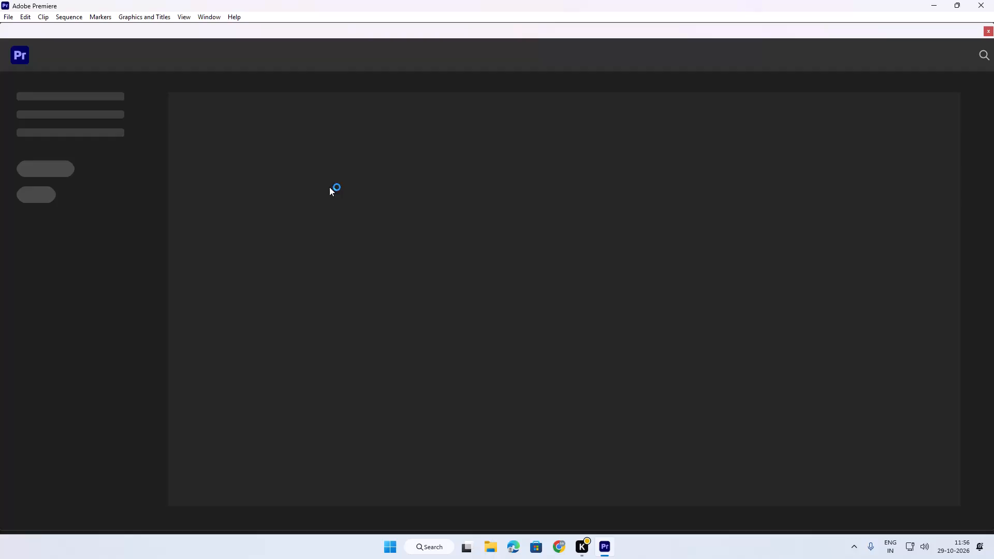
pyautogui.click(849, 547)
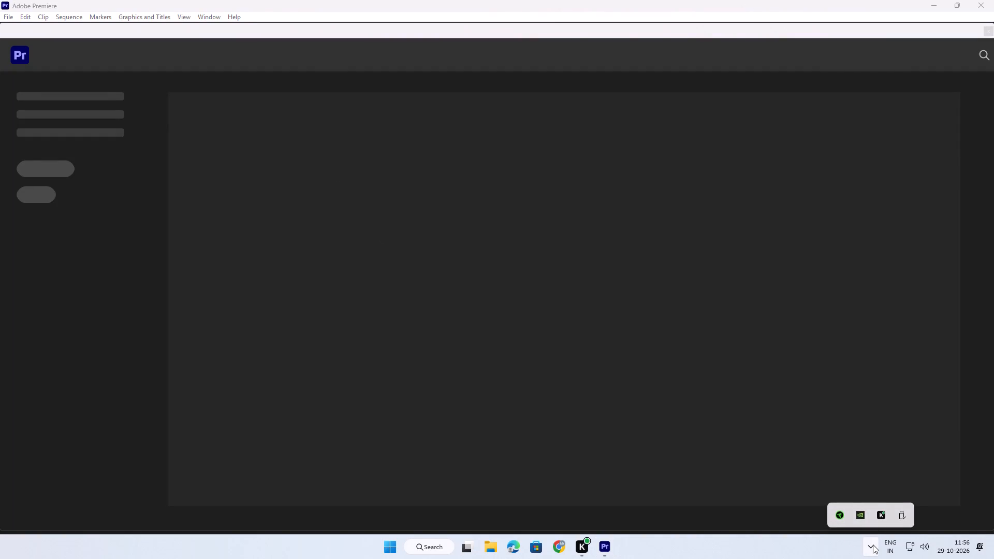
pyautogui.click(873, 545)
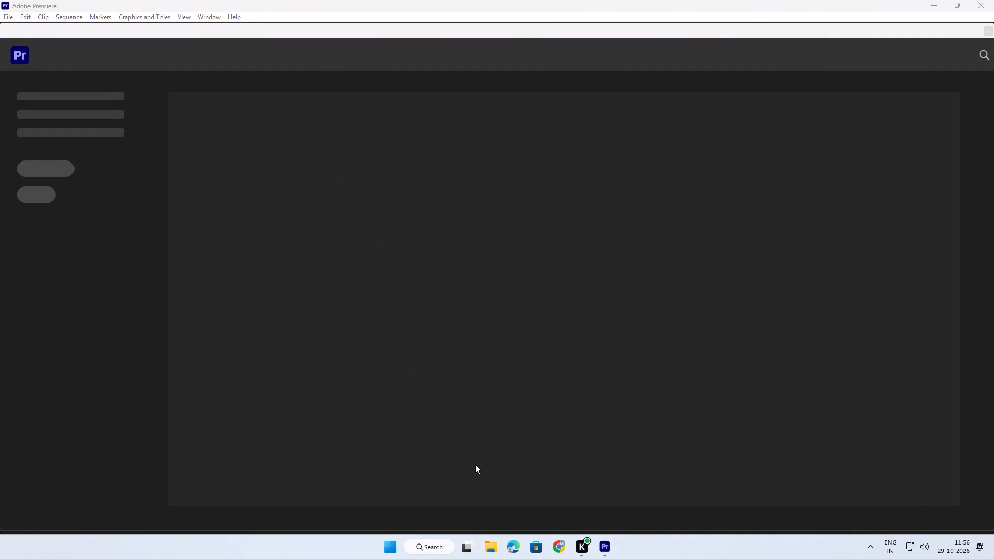
# Open the OBS Recorder folder on New Volume (E:) in File Explorer.
pyautogui.click(501, 547)
pyautogui.scroll(-2, 445, 299)
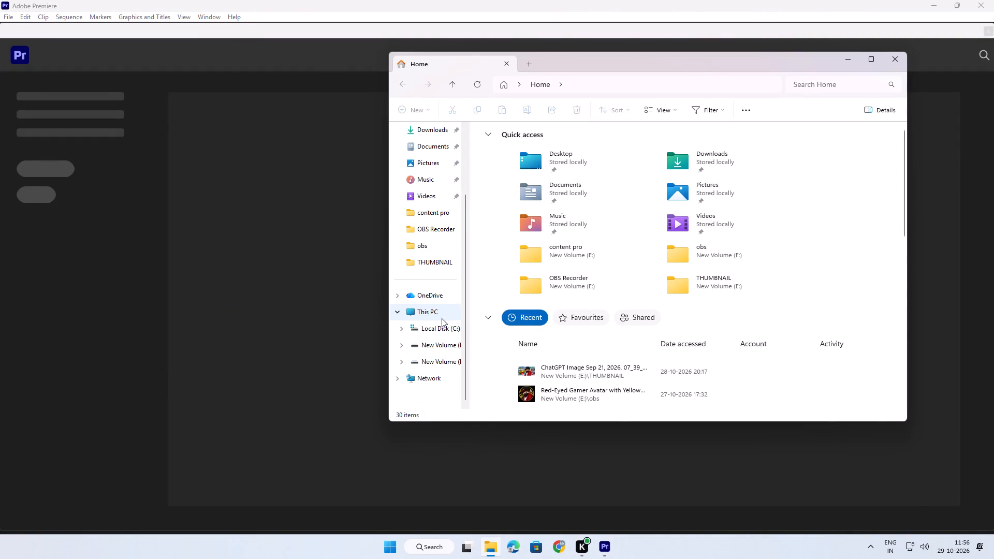
pyautogui.click(435, 361)
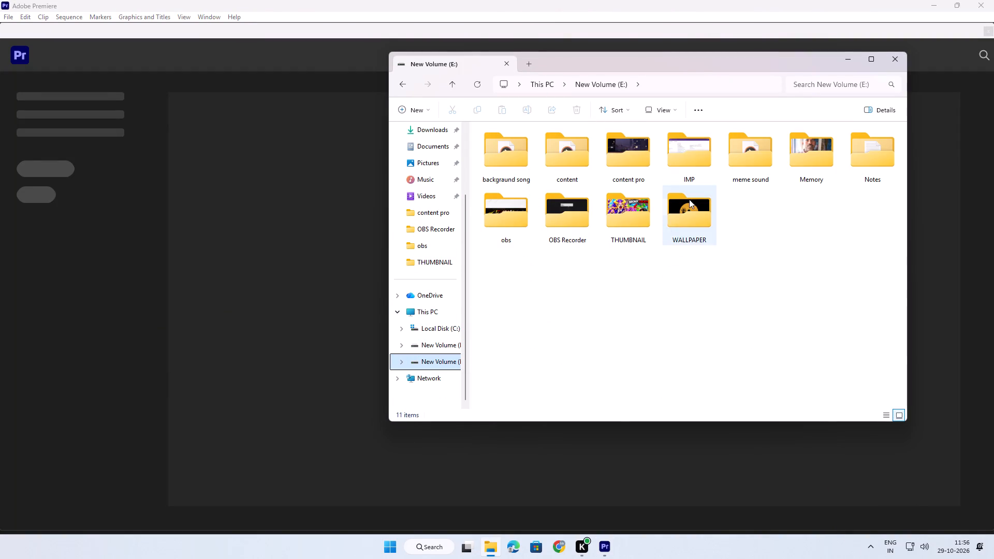
pyautogui.doubleClick(564, 230)
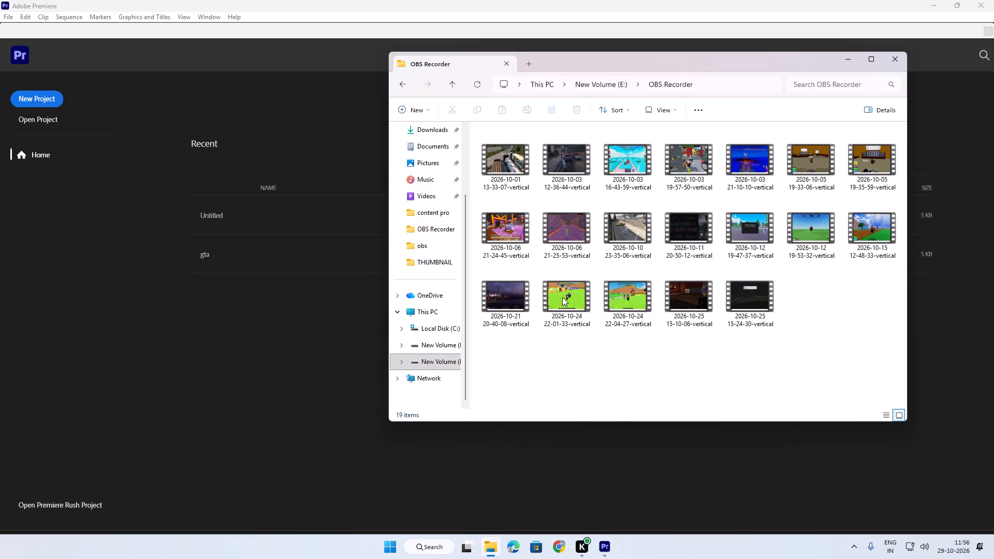
pyautogui.doubleClick(704, 298)
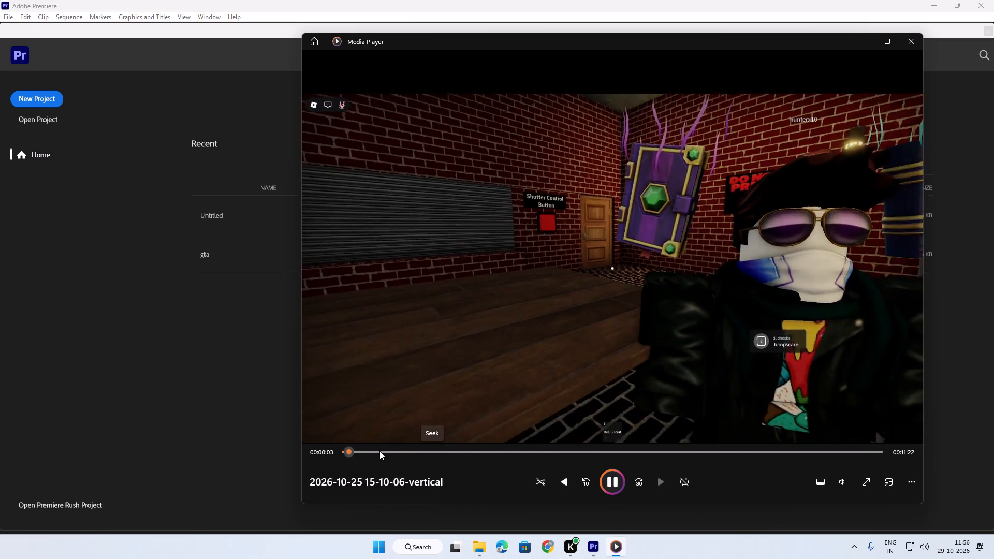
pyautogui.click(404, 453)
pyautogui.click(455, 455)
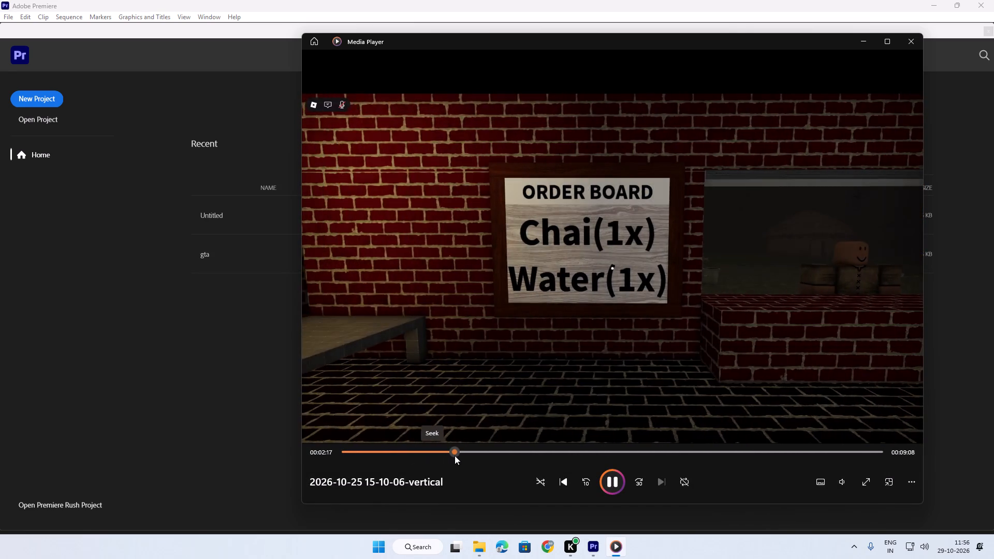
pyautogui.click(426, 452)
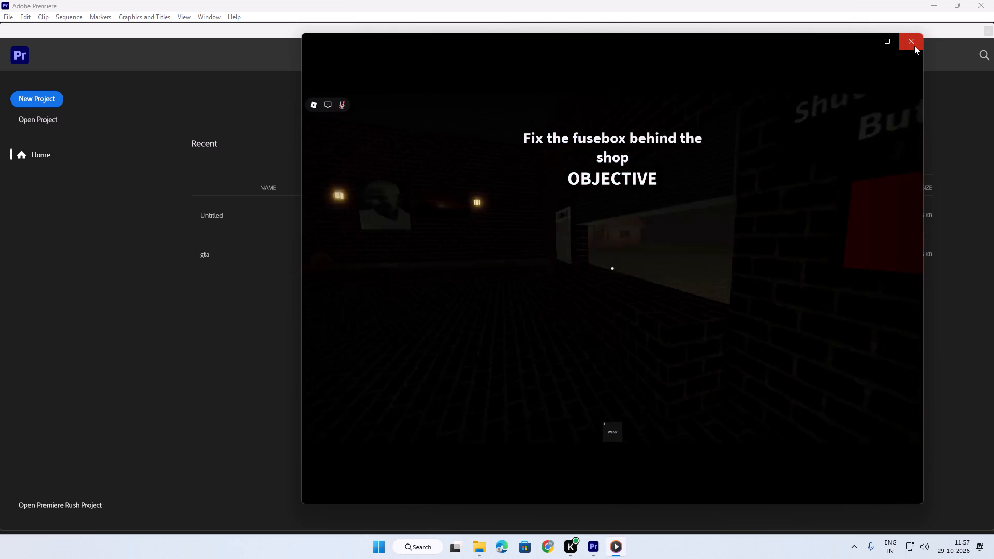
pyautogui.click(914, 46)
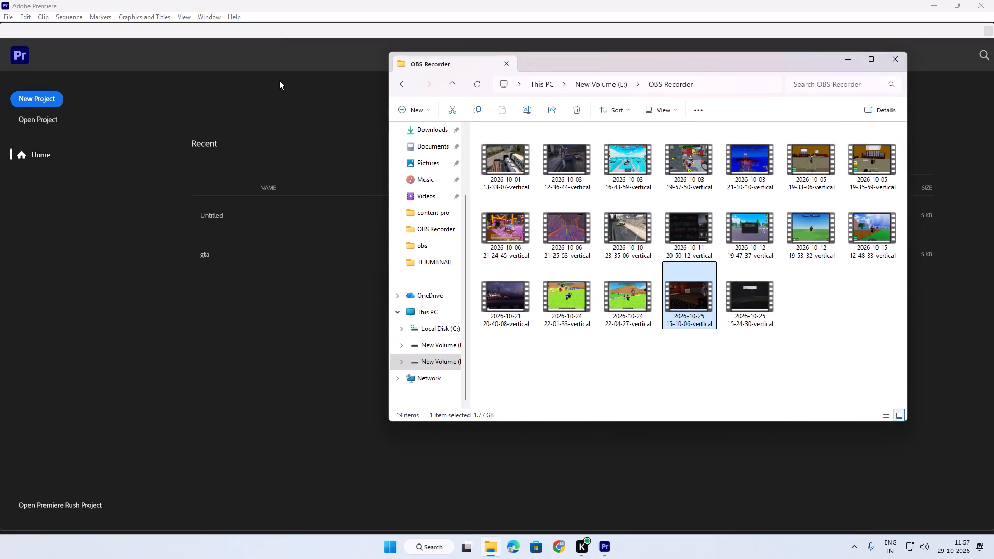
# Create a new Premiere project under the default name, replacing the existing Untitled project, and go to the editing workspace without importing media.
pyautogui.click(47, 105)
pyautogui.click(535, 320)
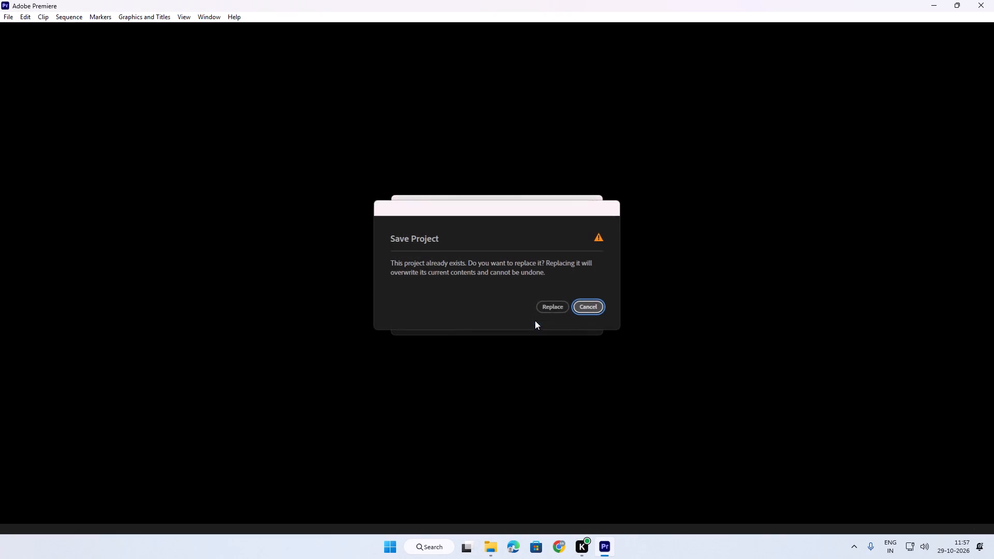
pyautogui.click(541, 306)
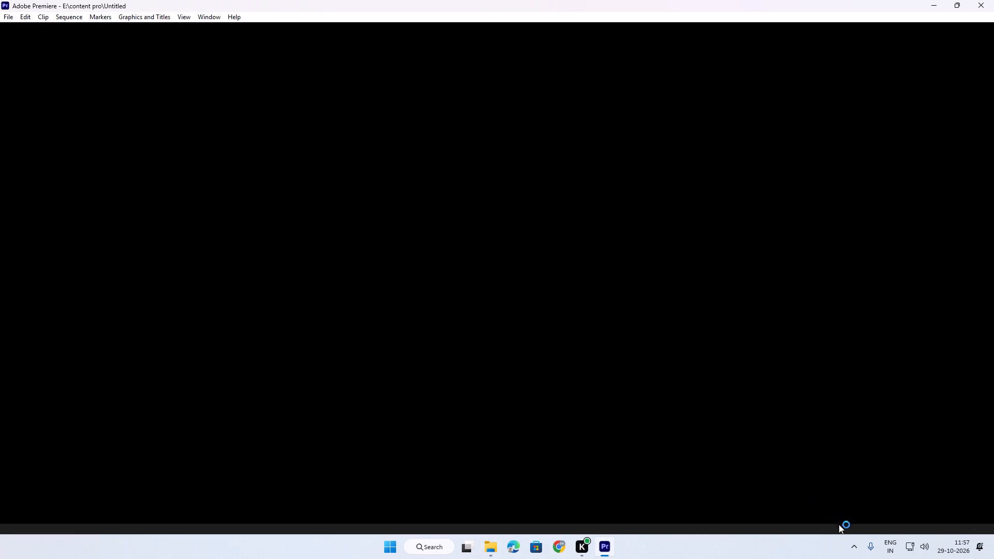
pyautogui.click(850, 546)
pyautogui.click(850, 546)
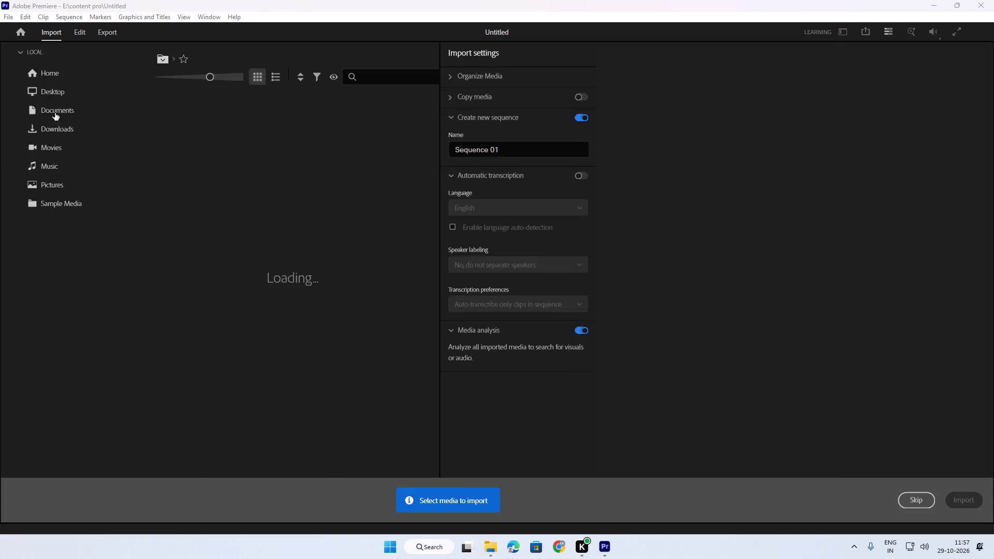
pyautogui.click(81, 32)
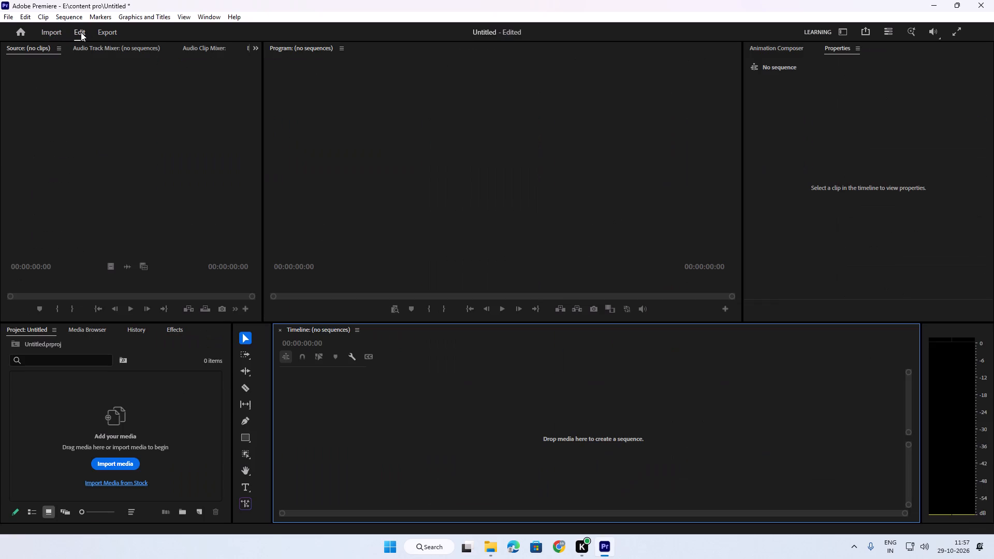
pyautogui.click(495, 543)
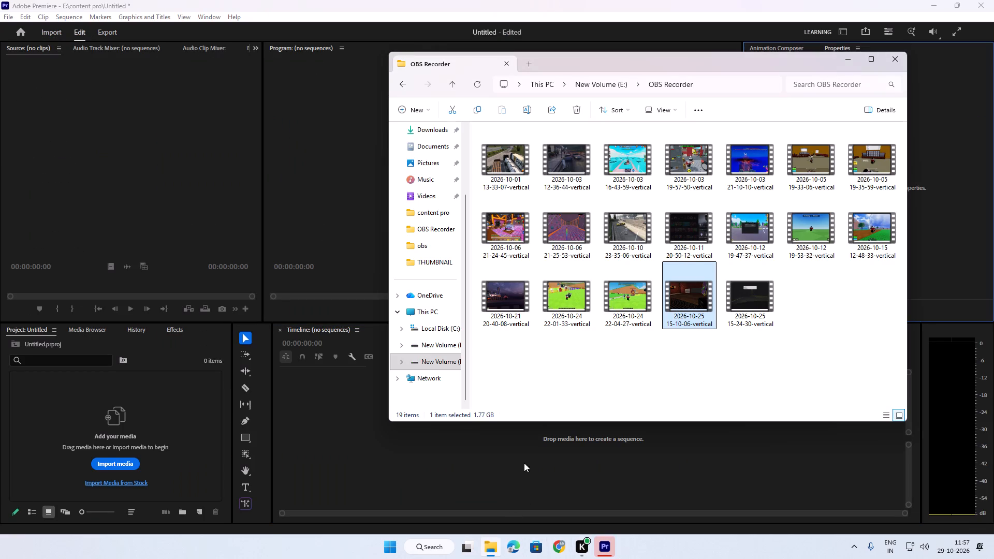
pyautogui.doubleClick(628, 290)
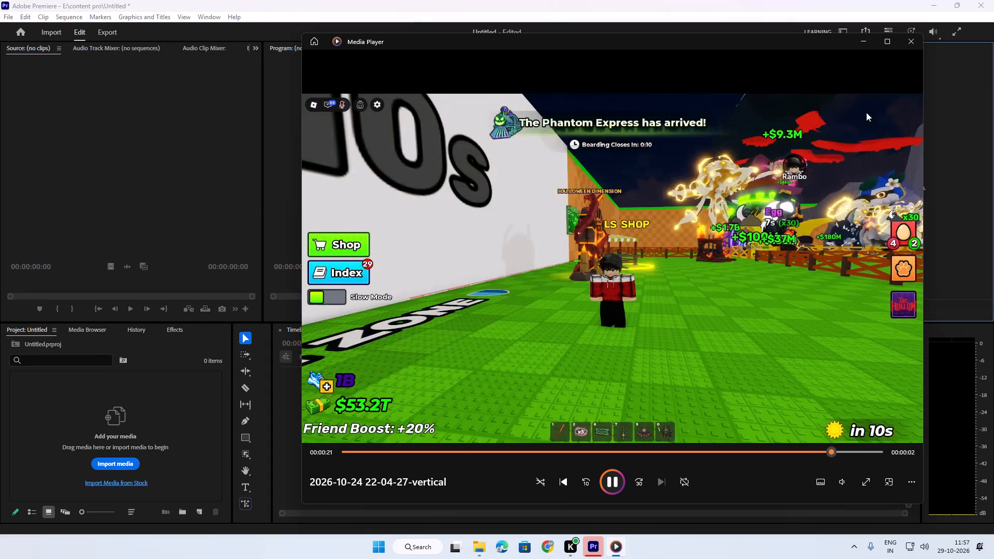
pyautogui.click(905, 47)
pyautogui.doubleClick(567, 289)
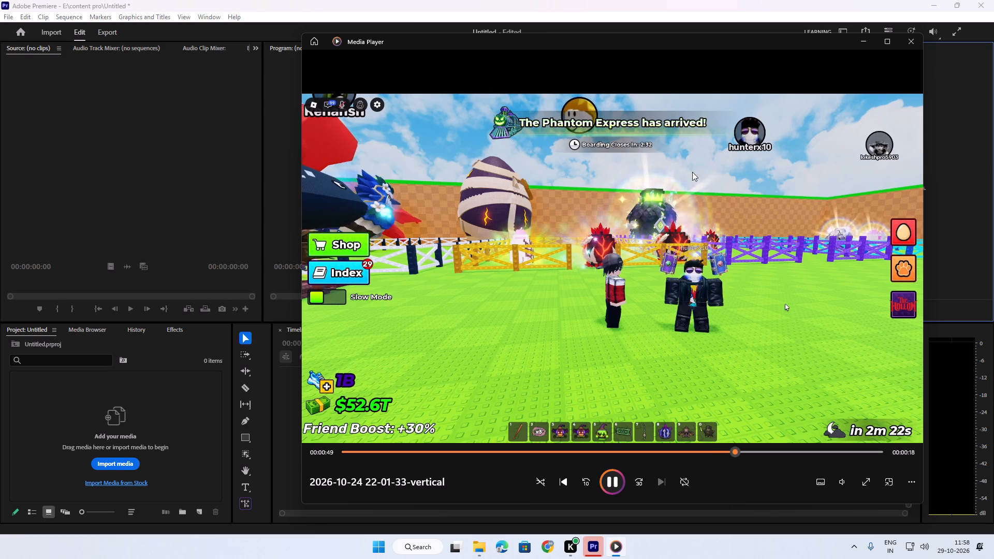
pyautogui.click(903, 43)
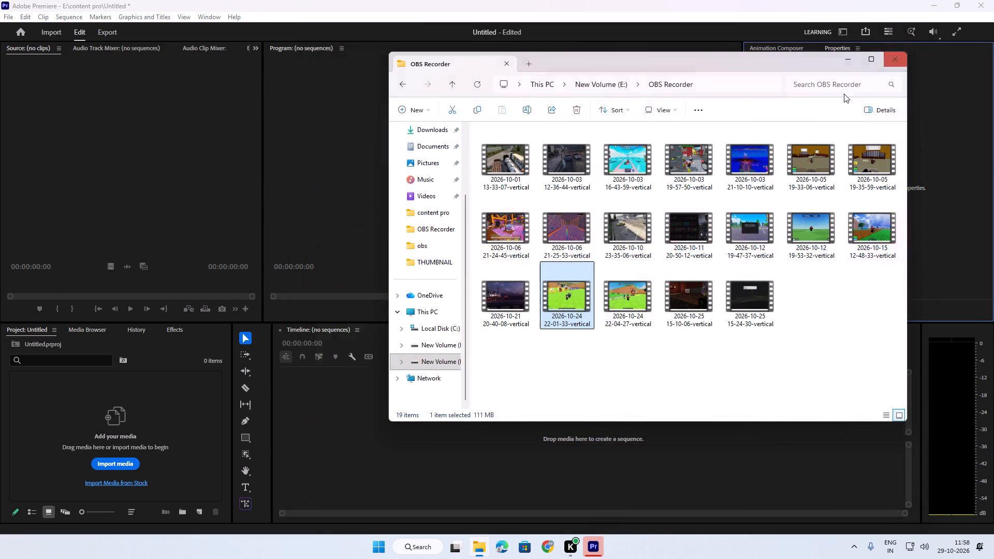
pyautogui.moveTo(576, 282); pyautogui.dragTo(154, 463)
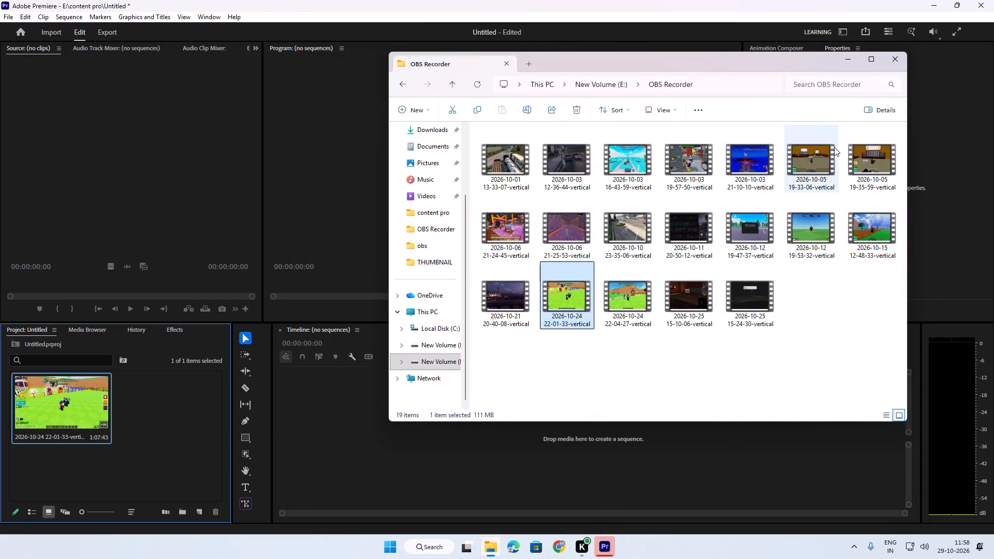
pyautogui.click(841, 57)
# Find the wanted starting moment of the imported recording in the Source Monitor and mark its In point at 00:00:09:02.
pyautogui.doubleClick(99, 393)
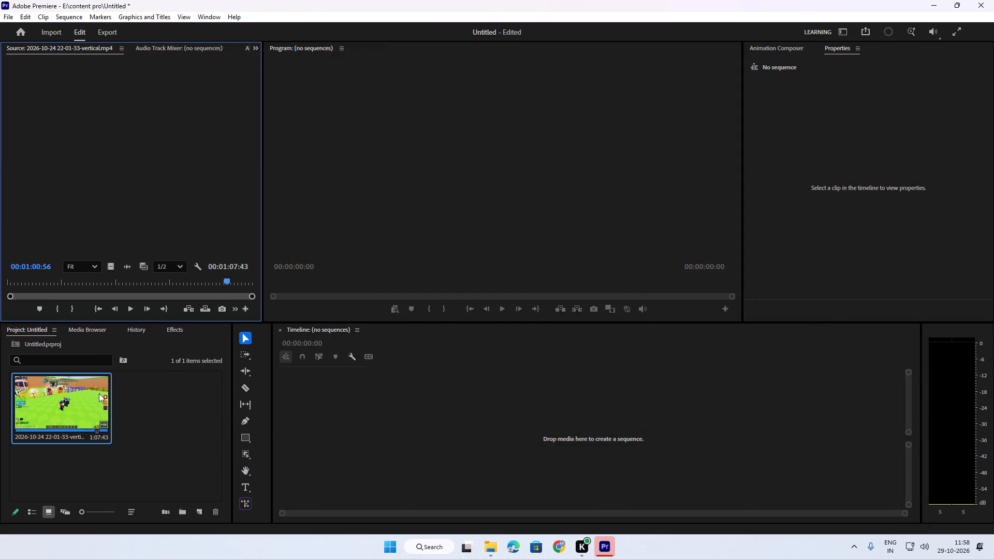
pyautogui.moveTo(228, 283); pyautogui.dragTo(119, 287)
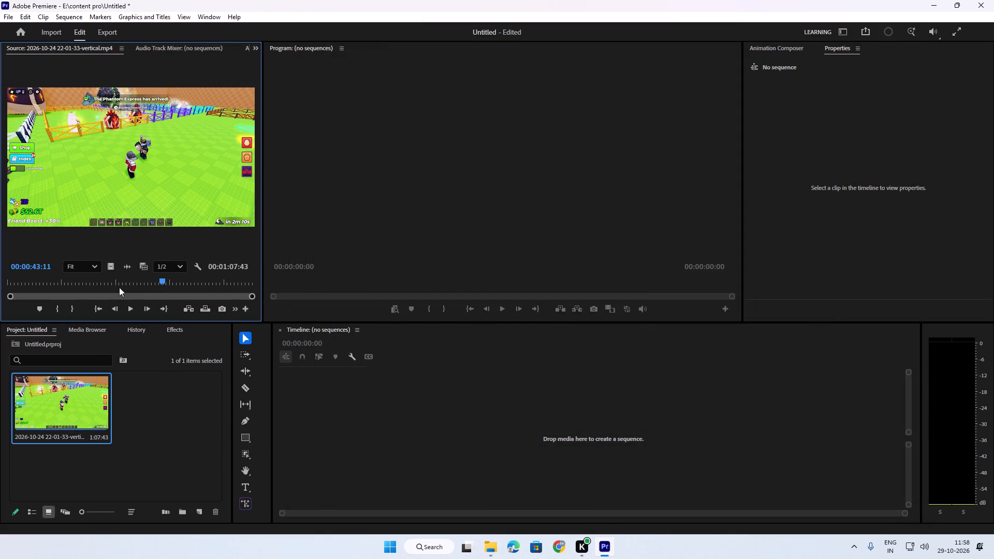
pyautogui.moveTo(119, 287); pyautogui.dragTo(57, 290)
pyautogui.click(131, 312)
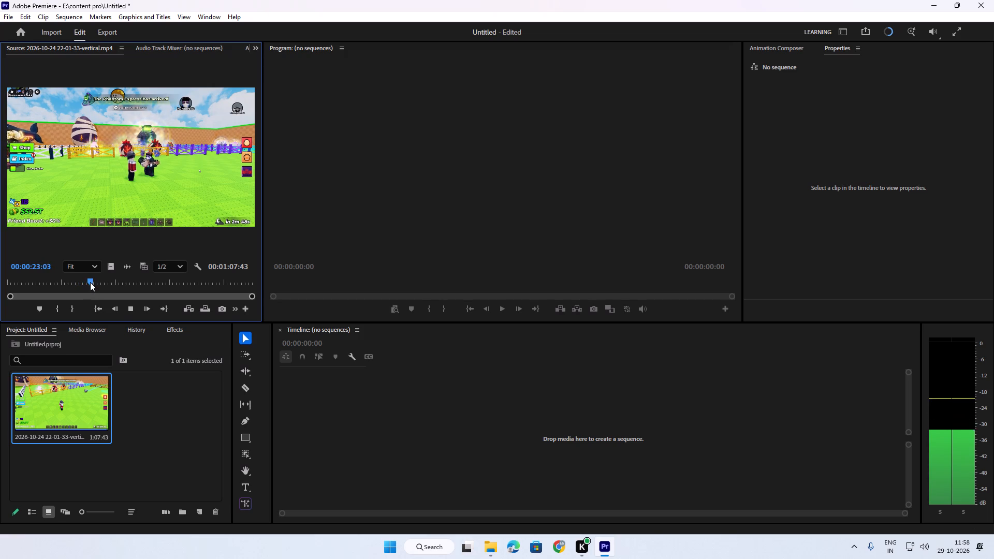
pyautogui.moveTo(90, 282); pyautogui.dragTo(36, 285)
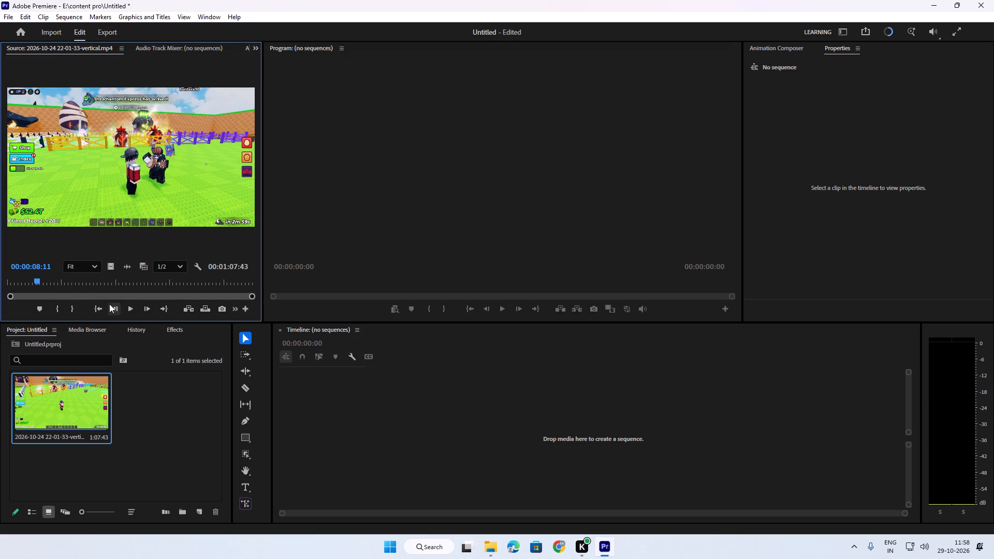
pyautogui.click(127, 312)
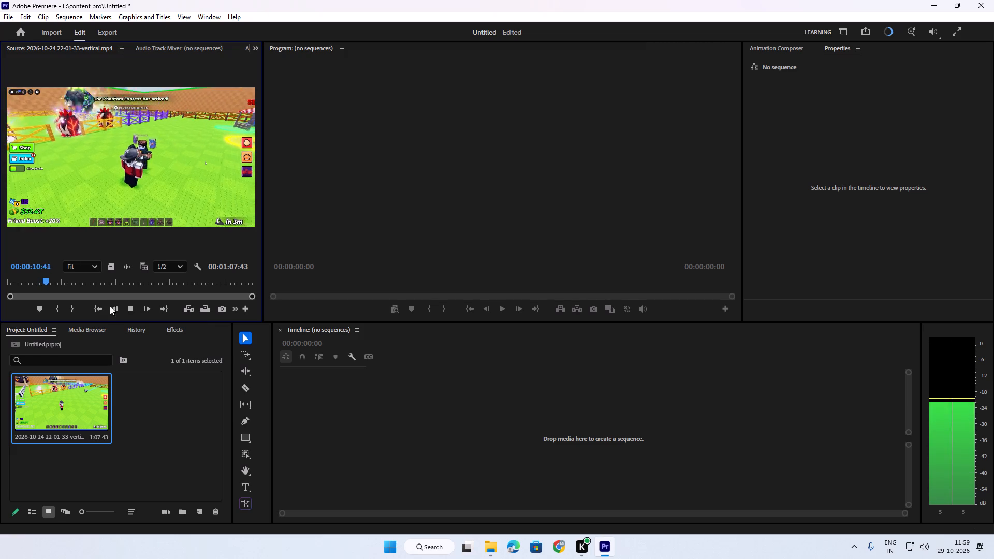
pyautogui.moveTo(49, 283); pyautogui.dragTo(41, 283)
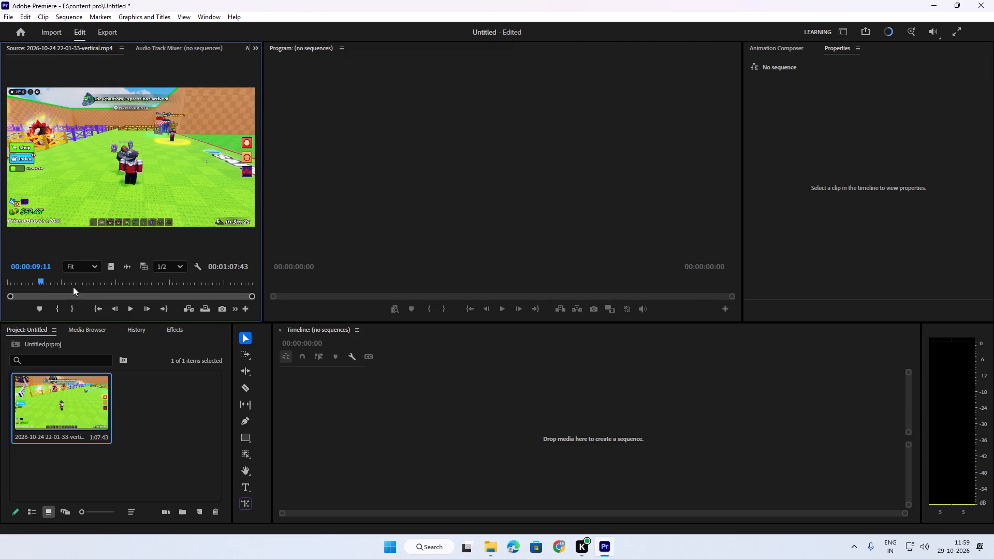
pyautogui.click(131, 311)
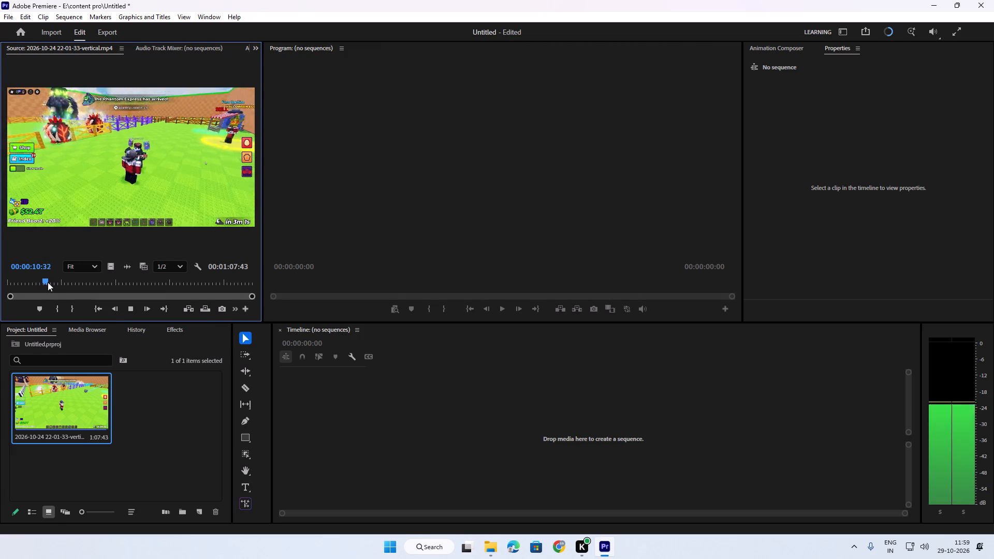
pyautogui.moveTo(48, 282); pyautogui.dragTo(42, 282)
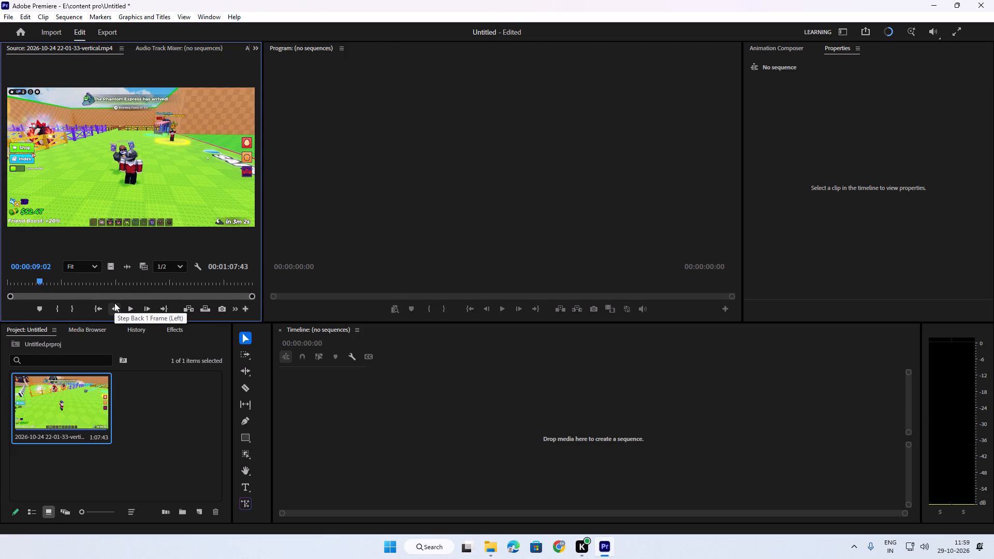
pyautogui.press('i')
# Play the source clip onward from the In point and mark its Out point at 00:00:49:41.
pyautogui.press('space')
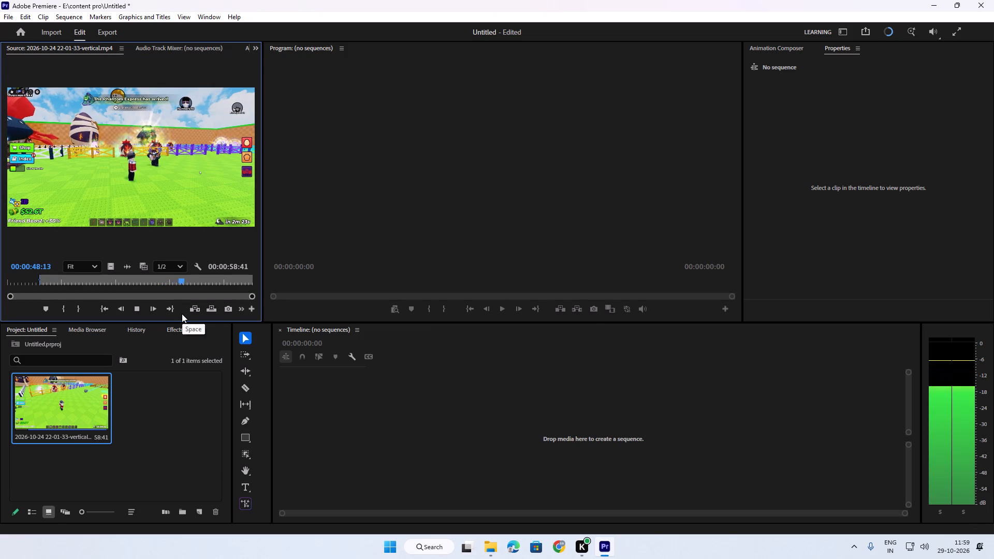
pyautogui.press('space')
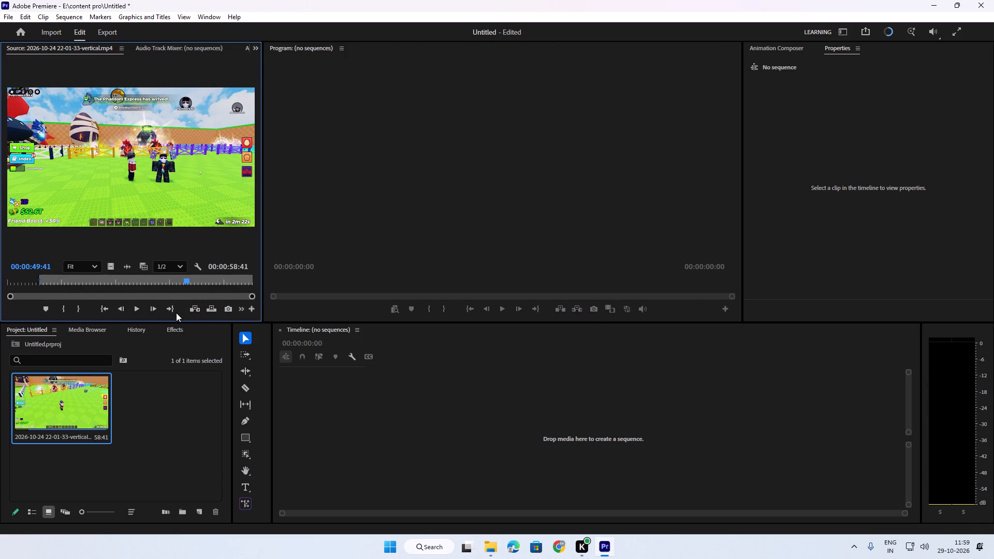
pyautogui.press('o')
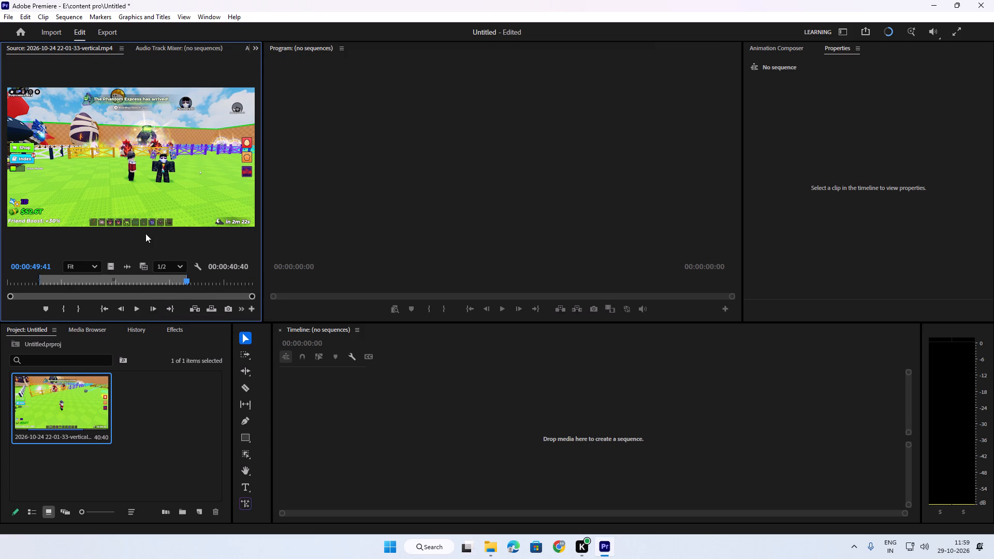
# Create a sequence by placing the marked section of the source clip on the empty timeline.
pyautogui.moveTo(81, 145); pyautogui.dragTo(397, 430)
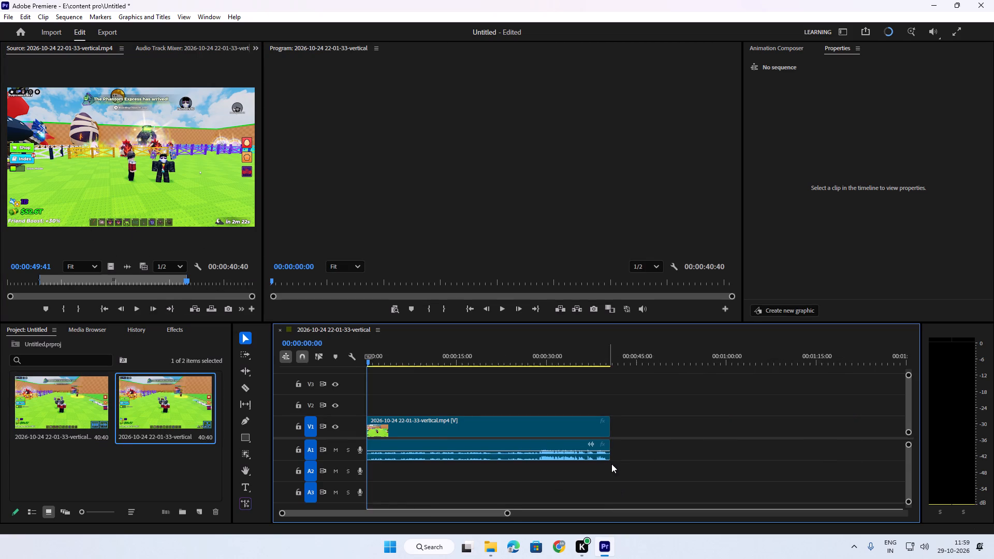
# Play the sequence from near its start and replay around 00:00:24:00 to locate an unwanted section.
pyautogui.moveTo(380, 357); pyautogui.dragTo(385, 362)
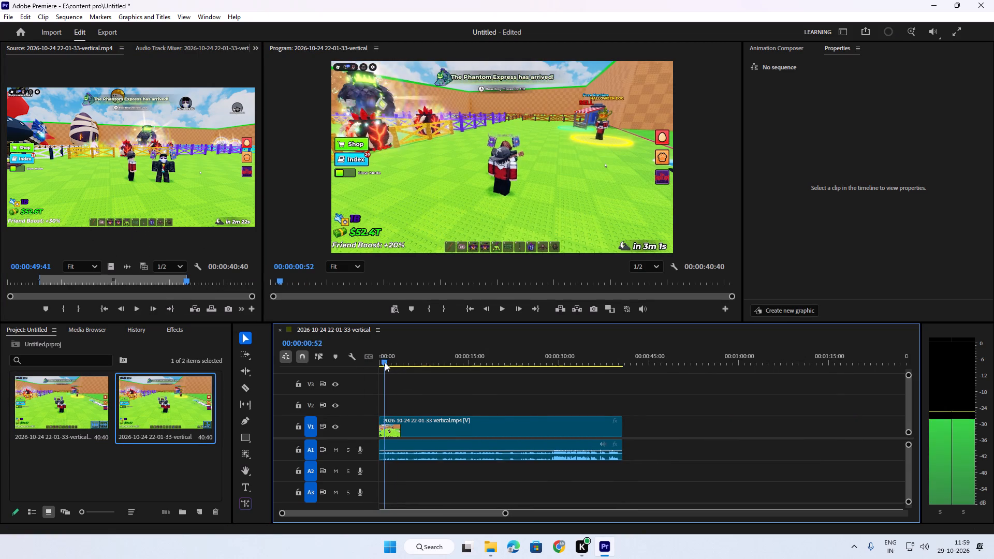
pyautogui.moveTo(385, 362); pyautogui.dragTo(383, 362)
pyautogui.press('space')
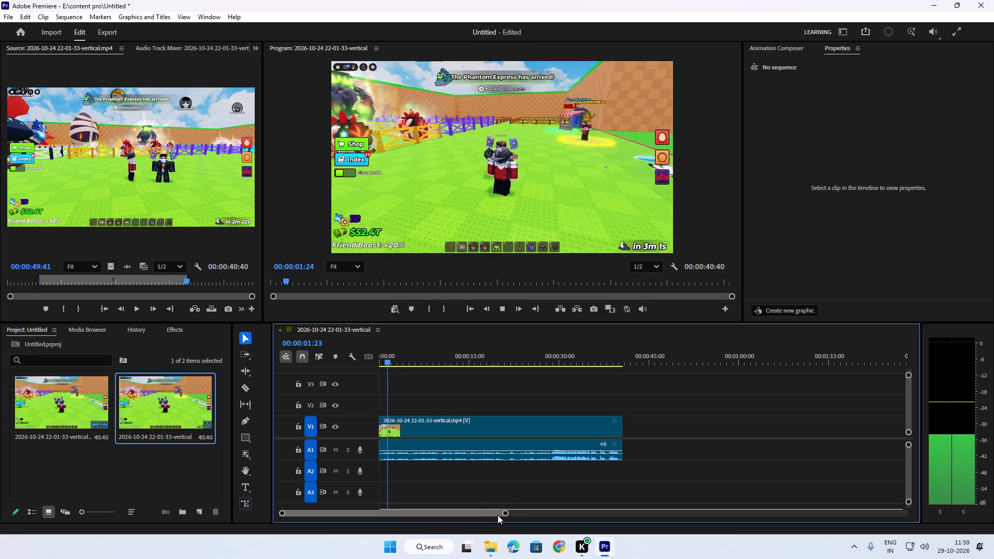
pyautogui.moveTo(505, 510); pyautogui.dragTo(462, 510)
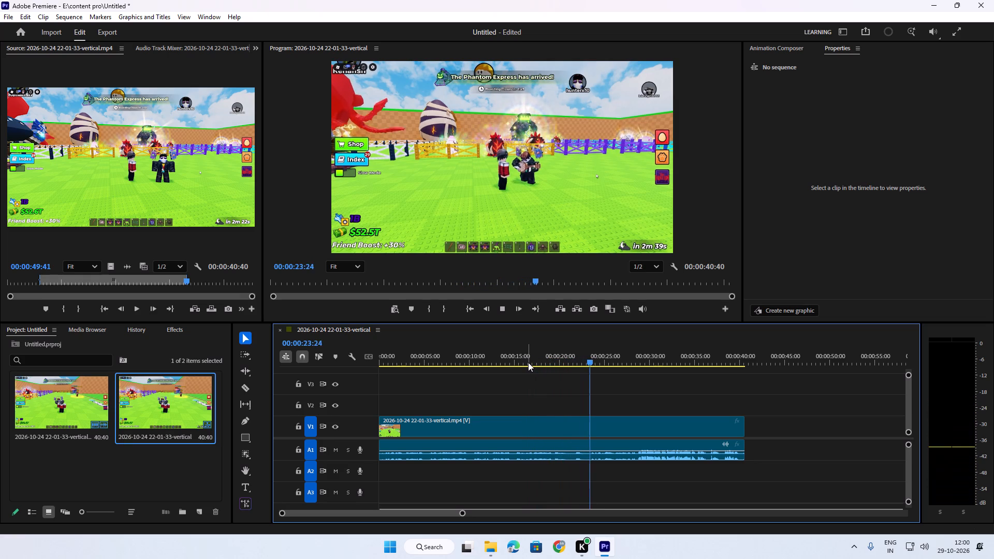
pyautogui.moveTo(598, 362); pyautogui.dragTo(592, 364)
pyautogui.press('space')
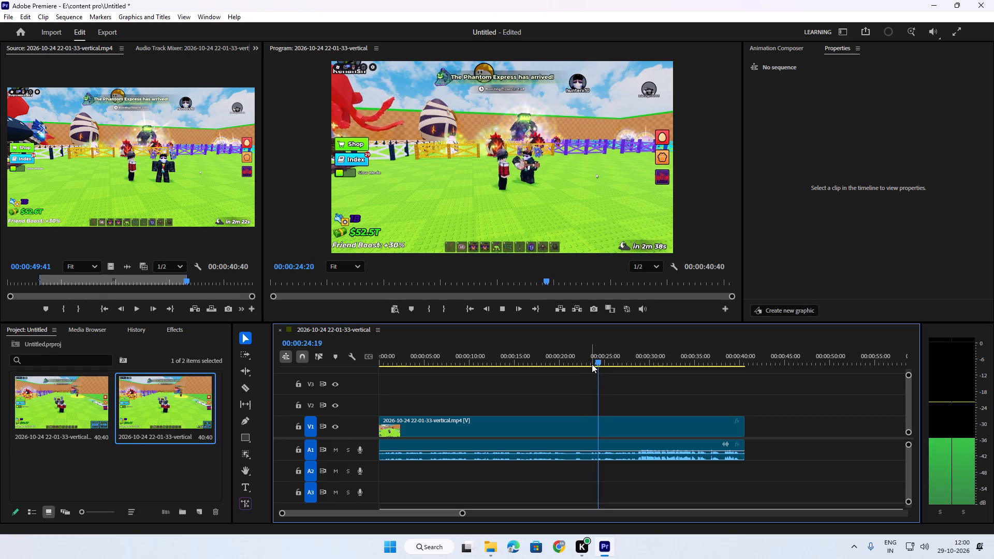
pyautogui.press('space')
pyautogui.click(602, 360)
pyautogui.press('space')
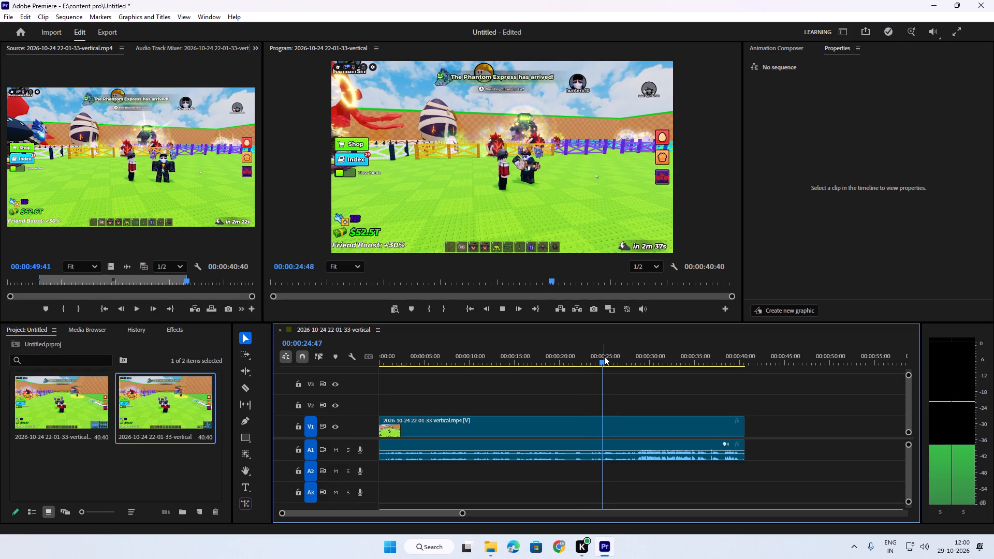
# Add a marker to the timeline clip at 00:00:23:36 for the start of the unwanted section.
pyautogui.moveTo(615, 358); pyautogui.dragTo(593, 365)
pyautogui.moveTo(462, 515); pyautogui.dragTo(437, 519)
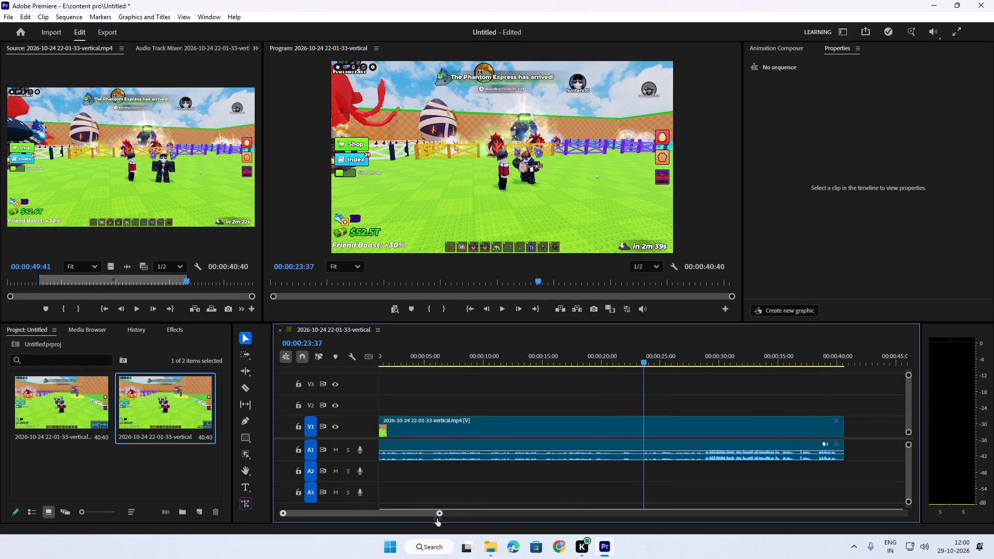
pyautogui.moveTo(437, 519); pyautogui.dragTo(427, 520)
pyautogui.click(643, 365)
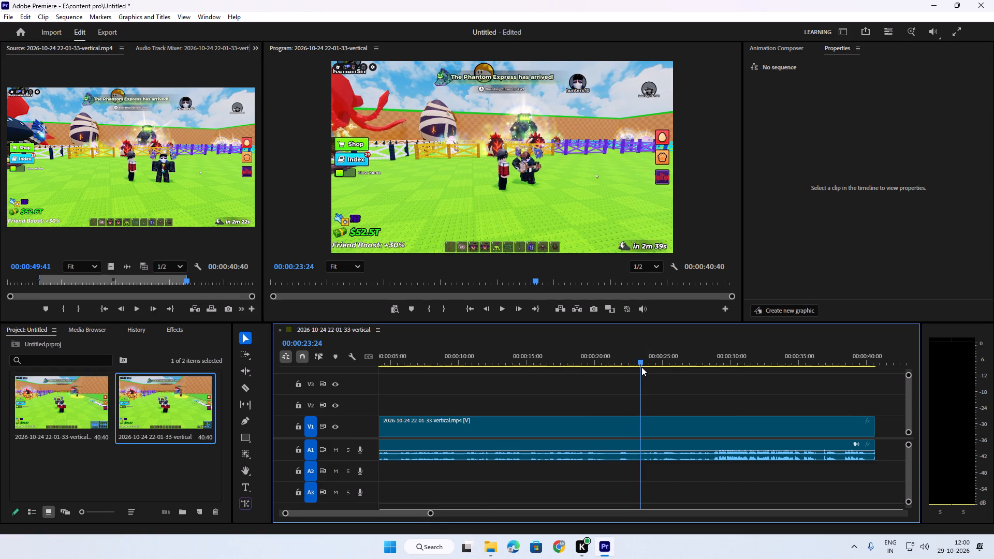
pyautogui.click(648, 454)
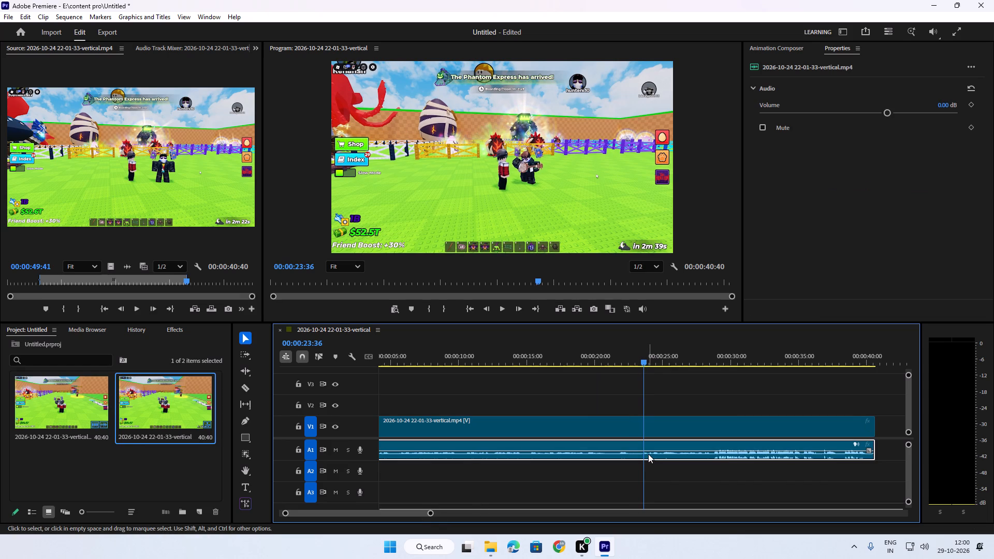
pyautogui.write('m')
# Add a second clip marker at 00:00:24:12 for the end of the unwanted section.
pyautogui.press('space')
pyautogui.press('space')
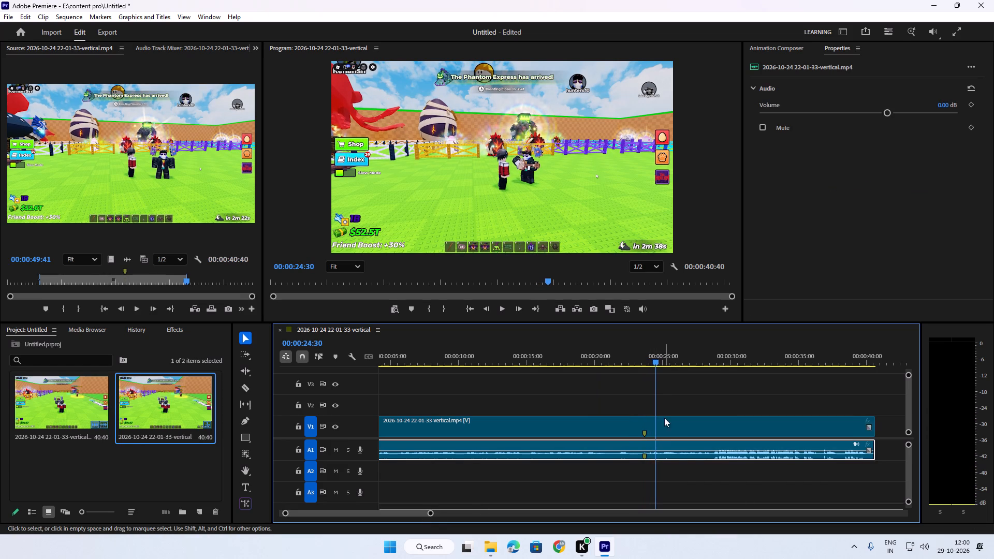
pyautogui.click(655, 358)
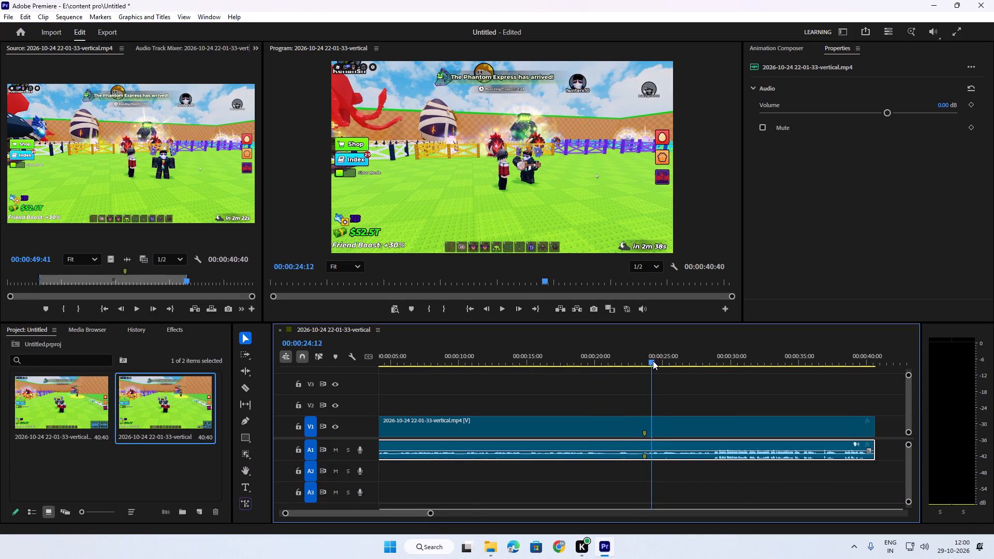
pyautogui.click(657, 446)
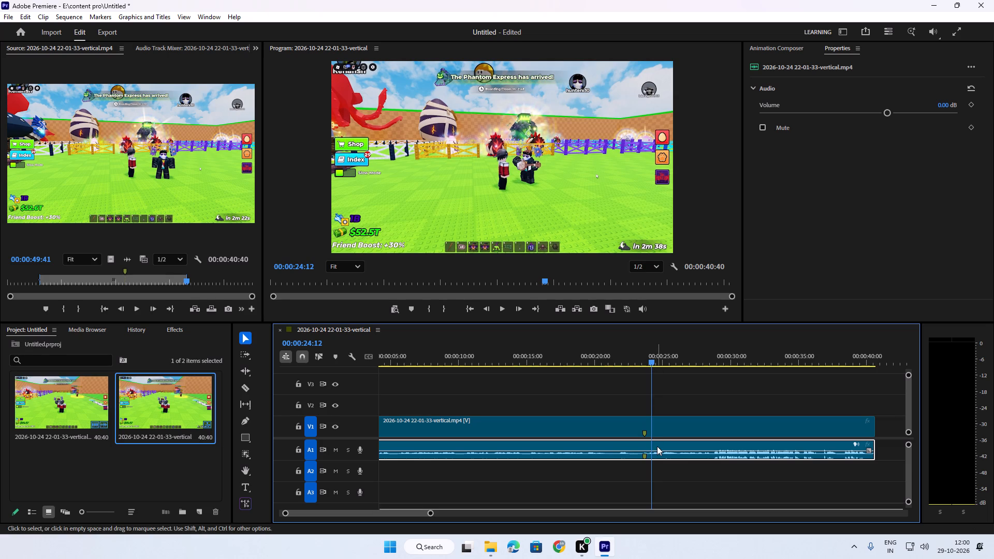
pyautogui.press('m')
# Split the V1 video clip with the Razor tool at both clip markers.
pyautogui.moveTo(430, 514); pyautogui.dragTo(395, 516)
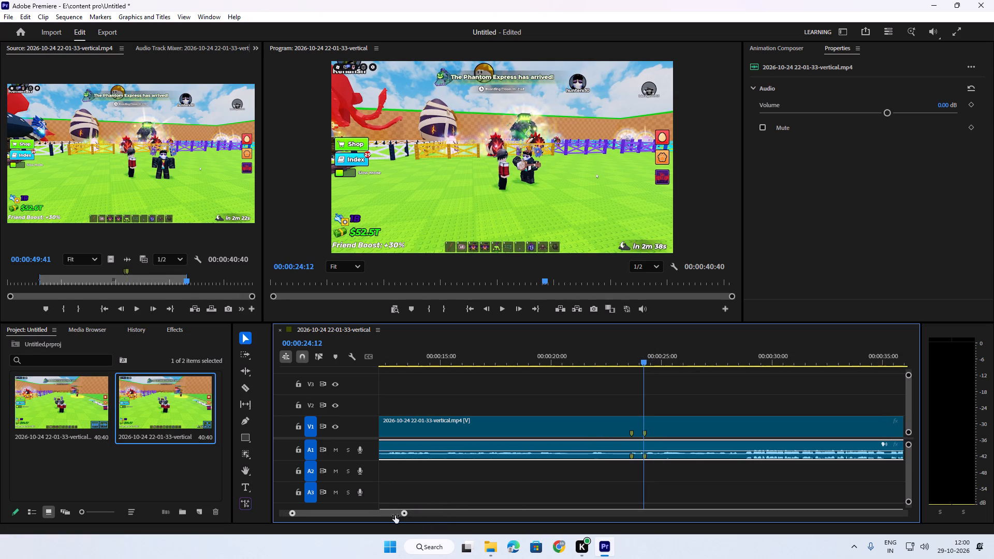
pyautogui.moveTo(395, 516); pyautogui.dragTo(386, 515)
pyautogui.moveTo(656, 356); pyautogui.dragTo(608, 366)
pyautogui.press('c')
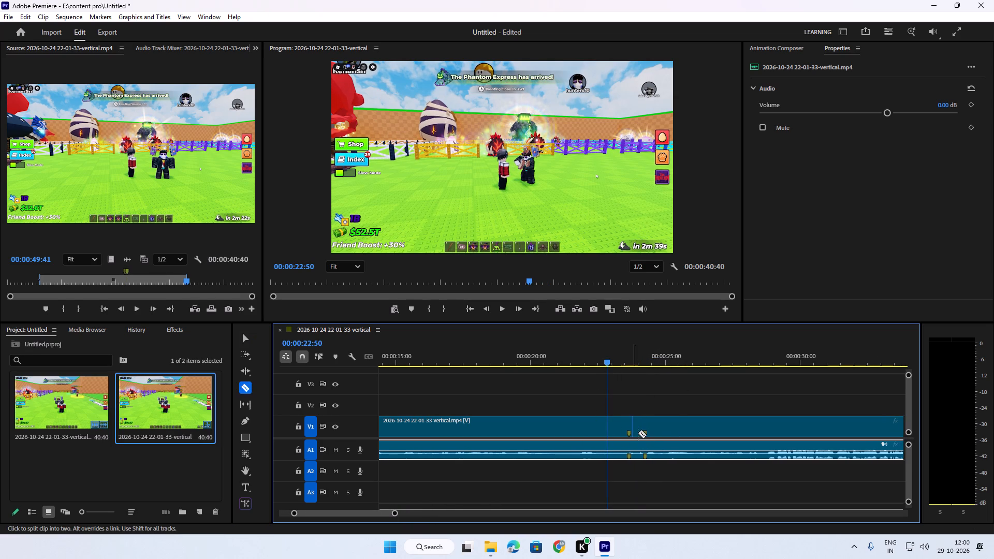
pyautogui.click(631, 432)
pyautogui.click(646, 430)
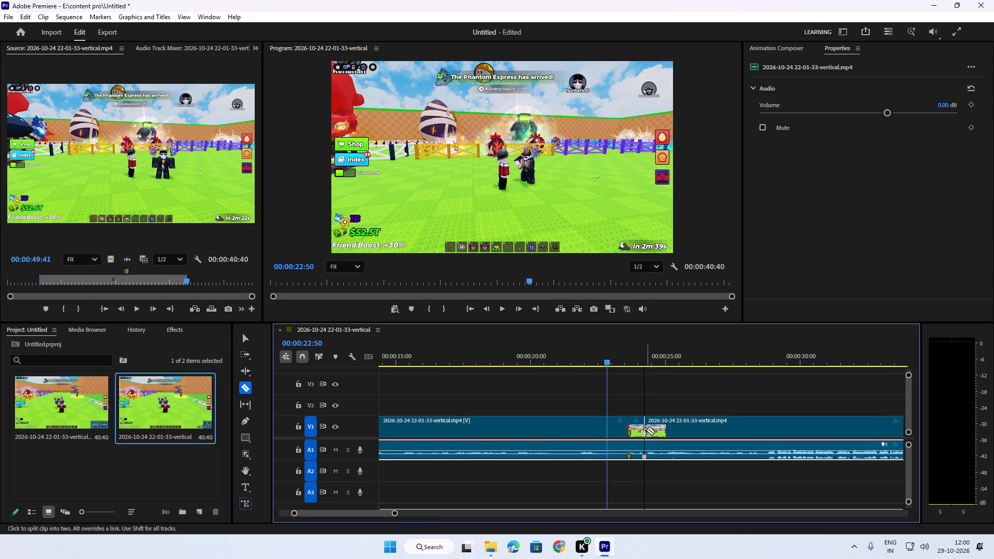
pyautogui.press('v')
# Turn on Linked Selection and try selecting the short middle video piece together with its audio.
pyautogui.click(638, 426)
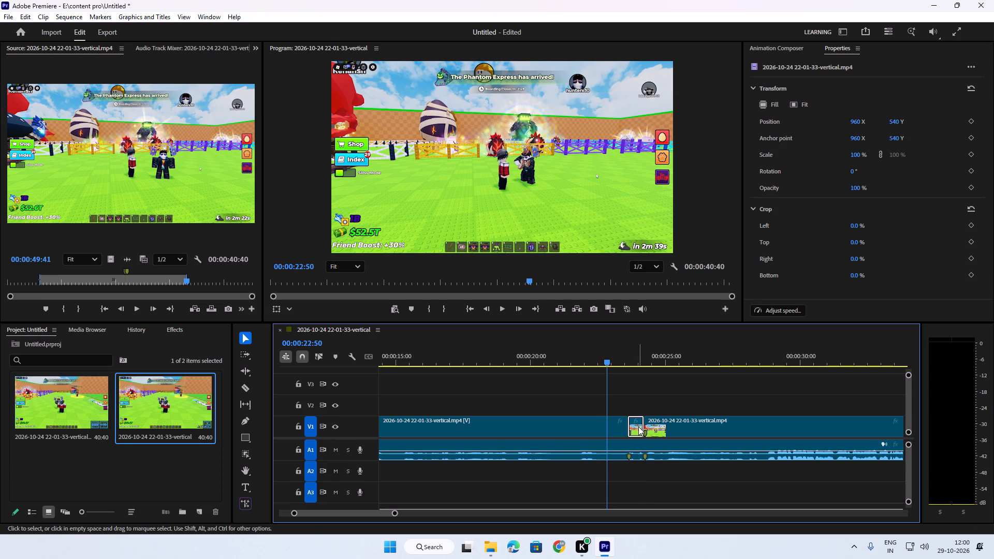
pyautogui.click(572, 401)
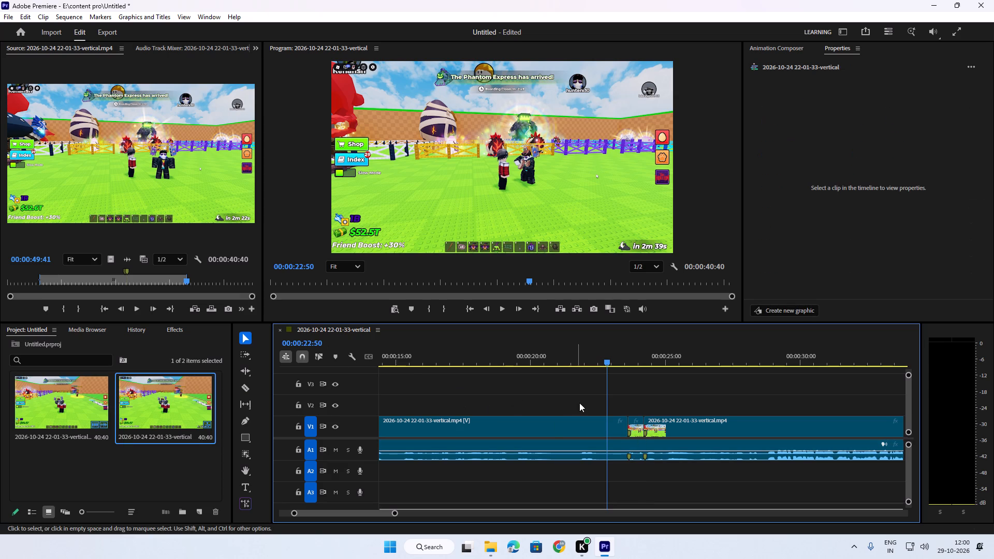
pyautogui.click(321, 359)
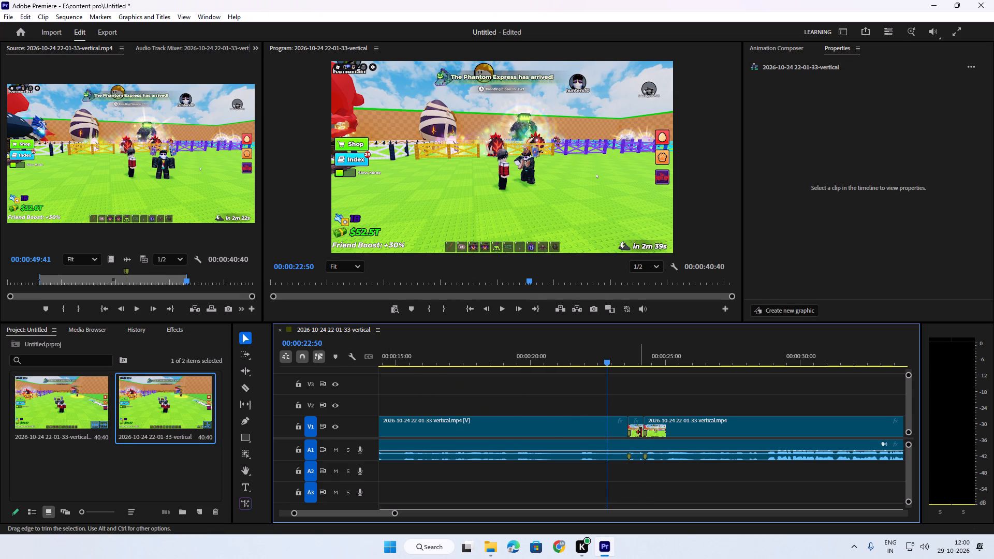
pyautogui.click(638, 425)
pyautogui.click(637, 454)
pyautogui.click(638, 431)
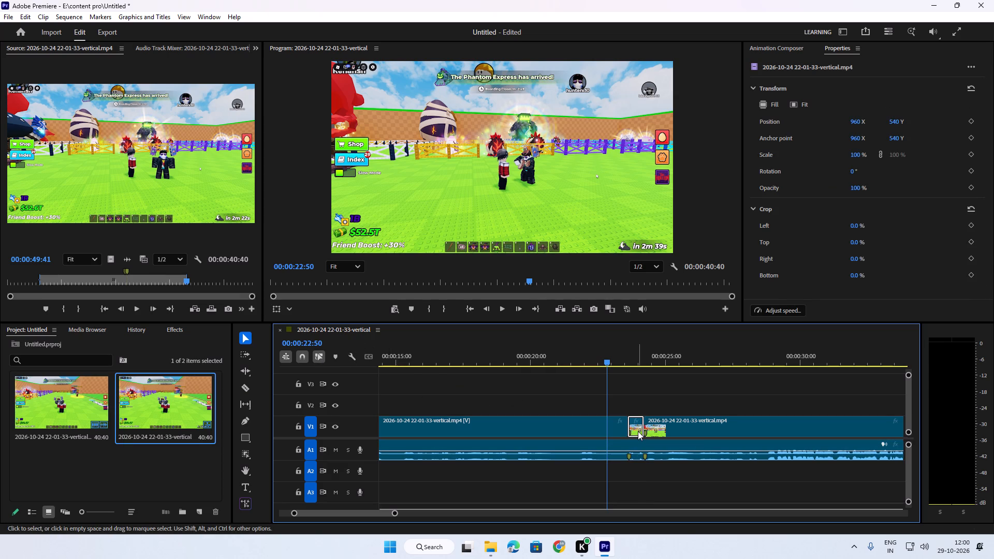
pyautogui.click(648, 398)
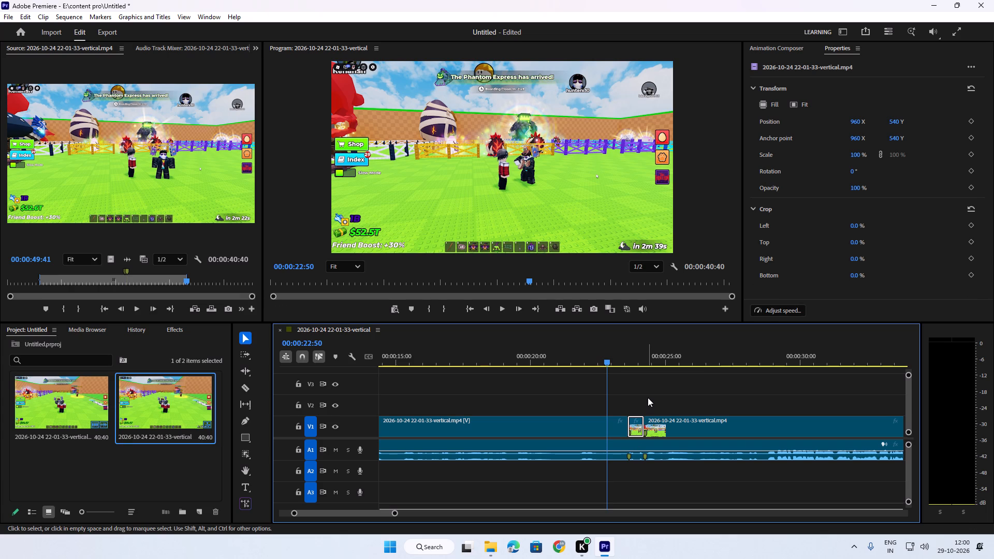
# Split the A1 audio clip with the Razor tool at the same two markers.
pyautogui.press('c')
pyautogui.click(630, 453)
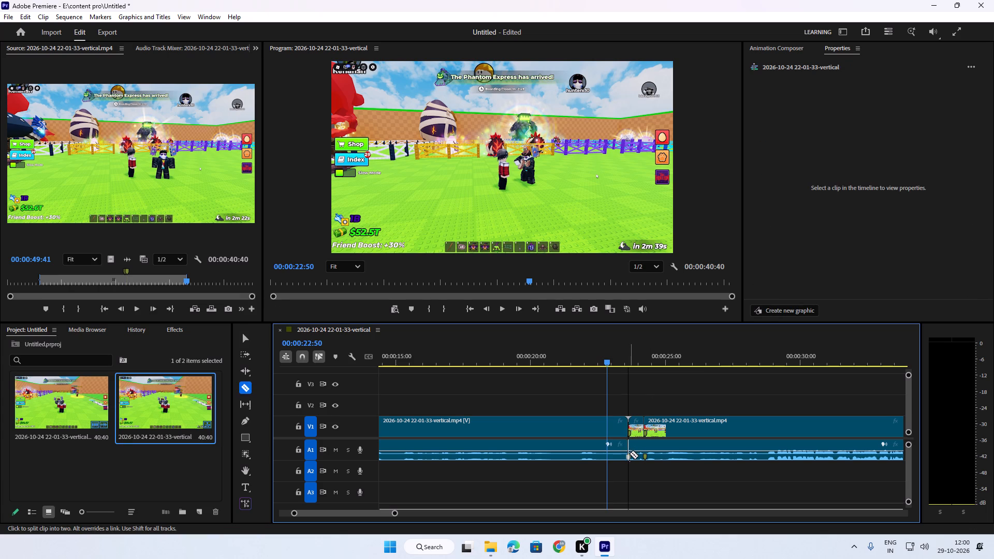
pyautogui.click(647, 452)
pyautogui.press('v')
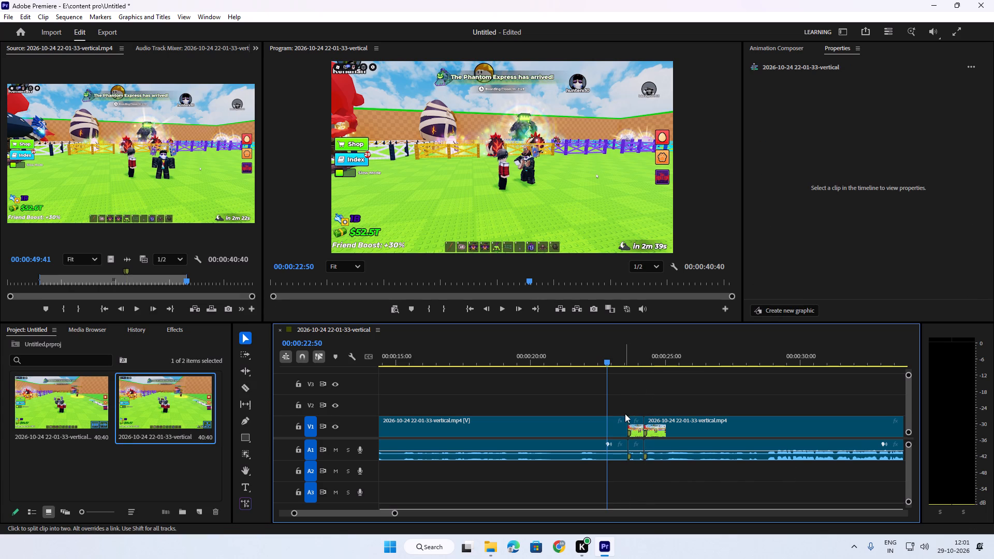
# Delete the short piece between the two cuts from both the V1 and A1 tracks.
pyautogui.click(640, 425)
pyautogui.click(636, 432)
pyautogui.click(637, 447)
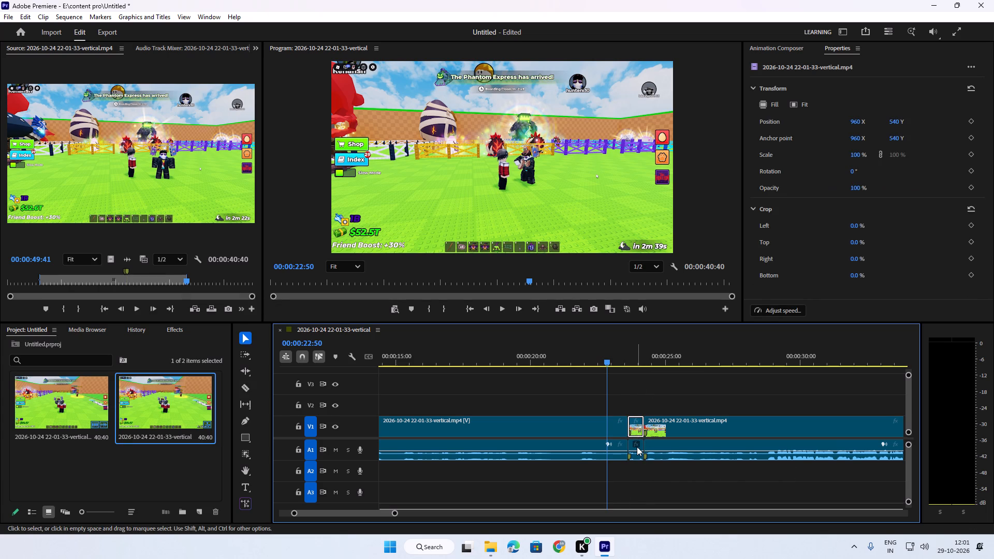
pyautogui.click(638, 435)
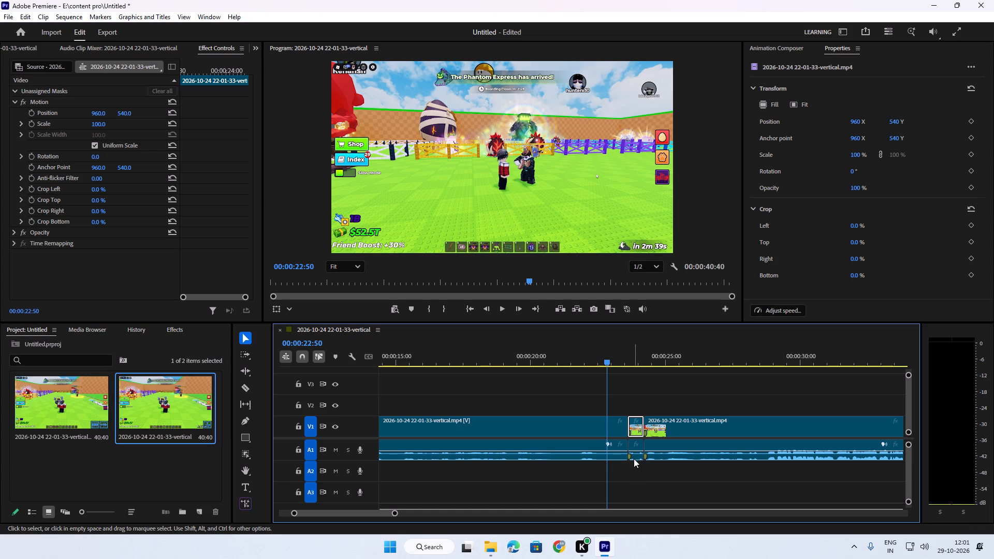
pyautogui.moveTo(637, 470); pyautogui.dragTo(633, 423)
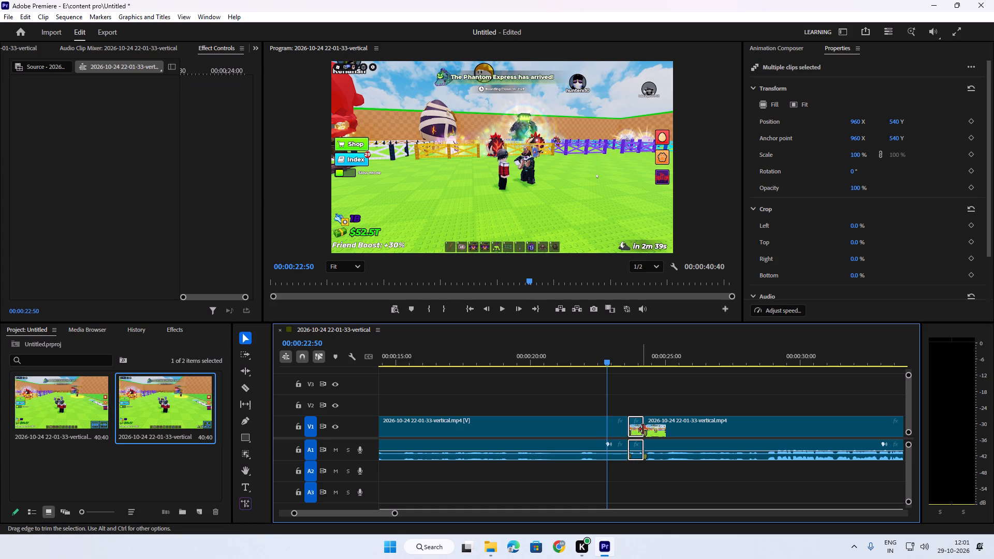
pyautogui.press('BackSpace')
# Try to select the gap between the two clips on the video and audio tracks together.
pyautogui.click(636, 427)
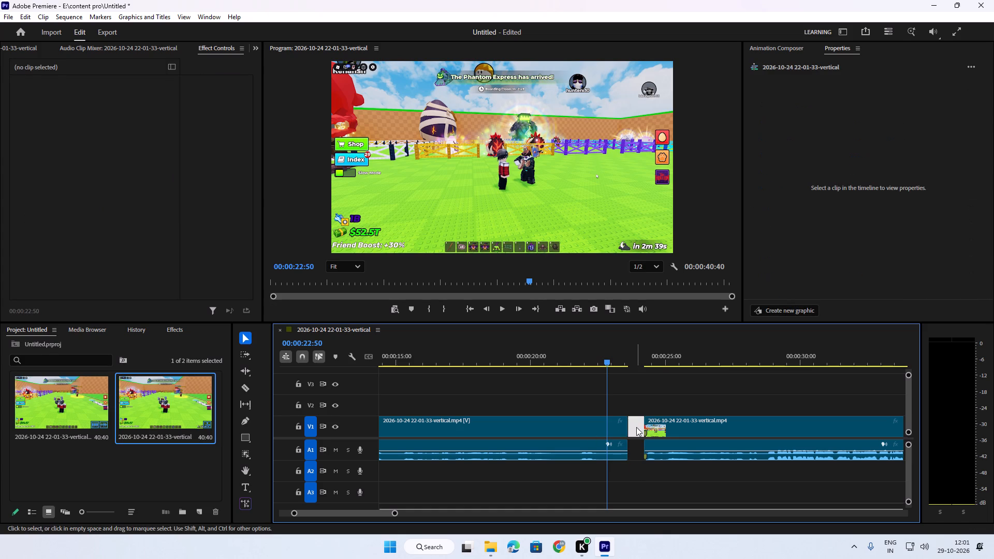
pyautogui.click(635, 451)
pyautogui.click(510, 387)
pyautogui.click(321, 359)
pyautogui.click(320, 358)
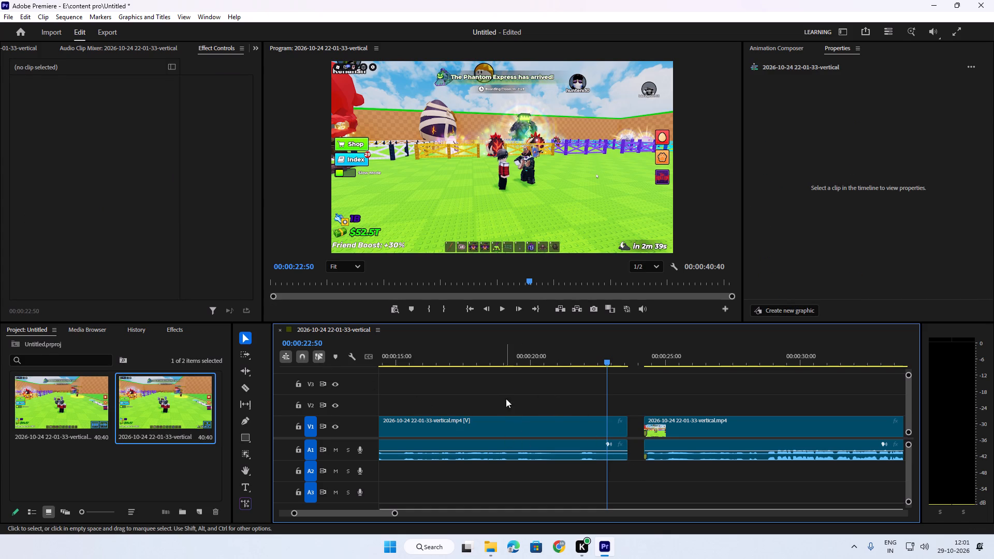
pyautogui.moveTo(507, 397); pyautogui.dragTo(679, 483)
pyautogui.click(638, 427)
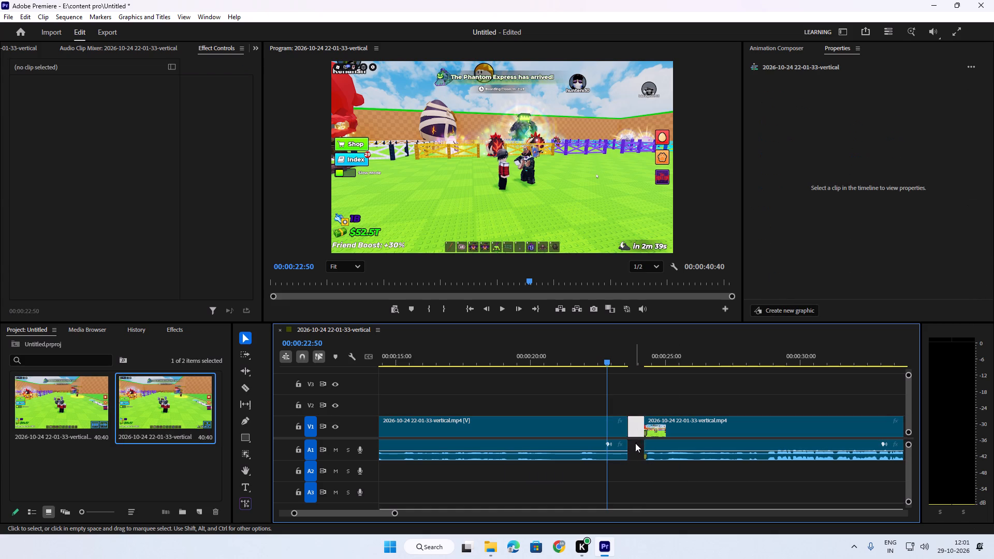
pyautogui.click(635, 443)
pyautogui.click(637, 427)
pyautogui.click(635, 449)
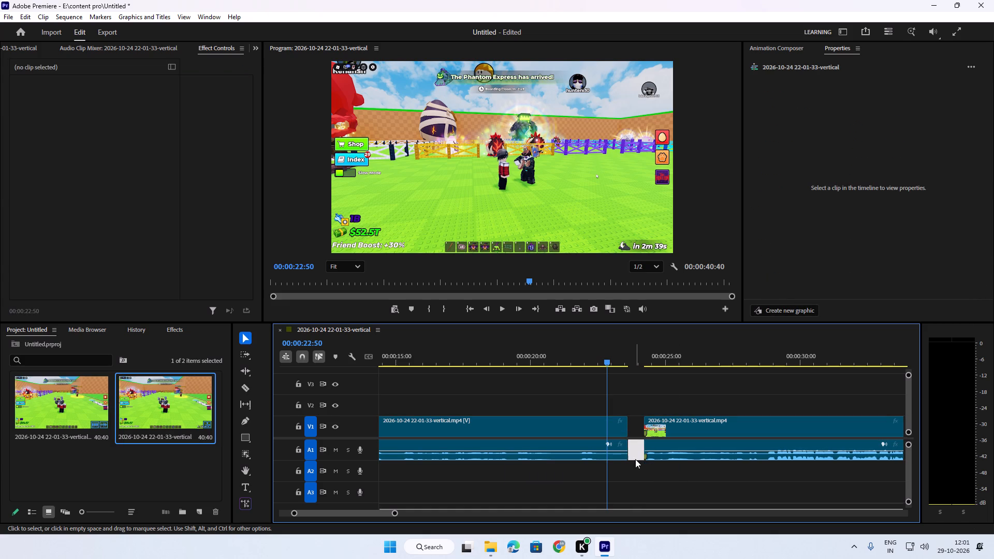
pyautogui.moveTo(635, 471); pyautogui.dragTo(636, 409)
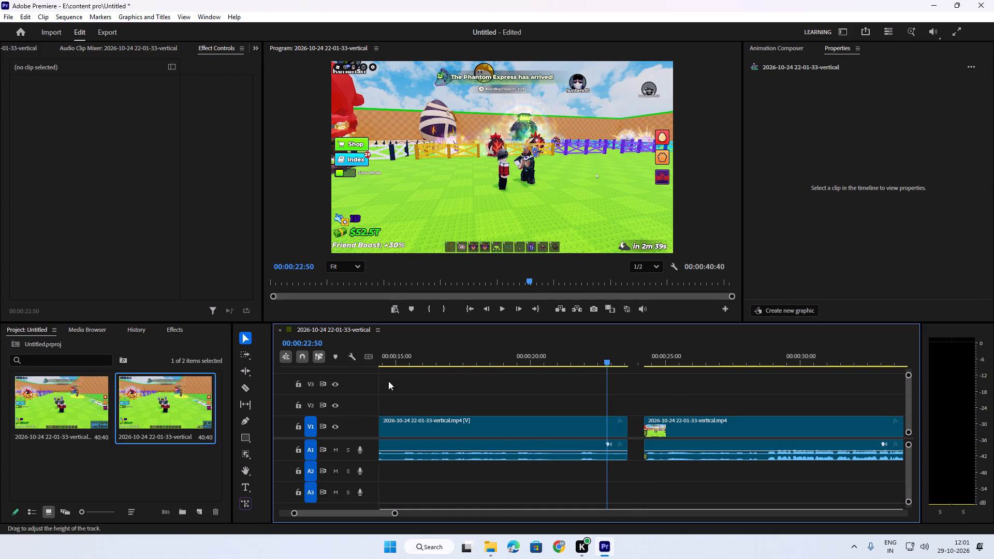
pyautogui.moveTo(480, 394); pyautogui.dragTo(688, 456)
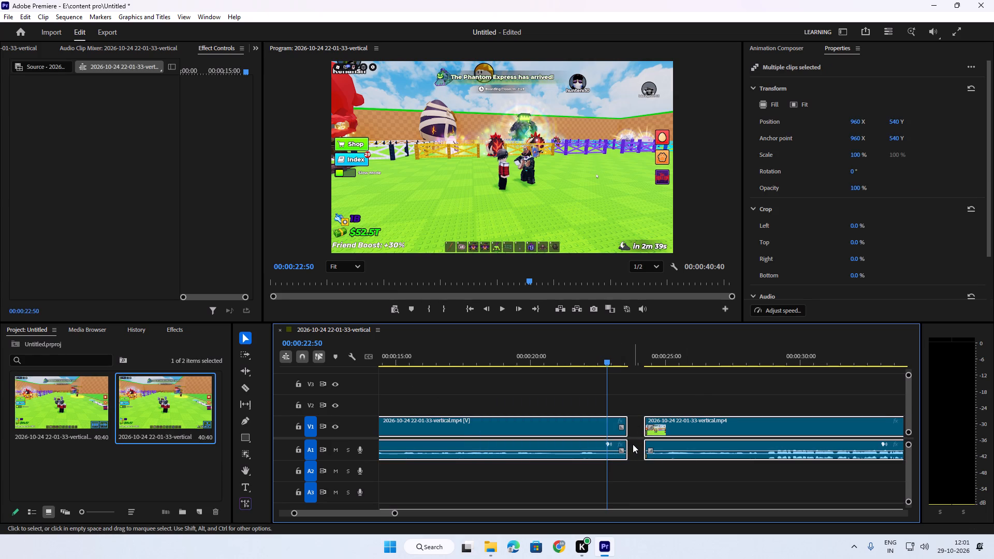
# Close the gap between the two clips so the second part follows directly after the first.
pyautogui.click(633, 433)
pyautogui.press('BackSpace')
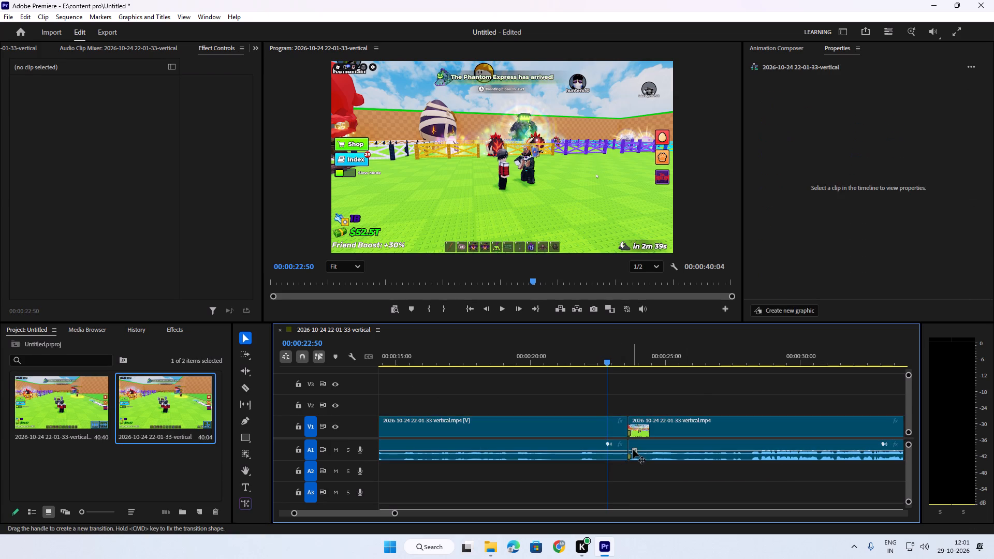
# Play back the sequence across the join and onward to look for the next unwanted section.
pyautogui.press('space')
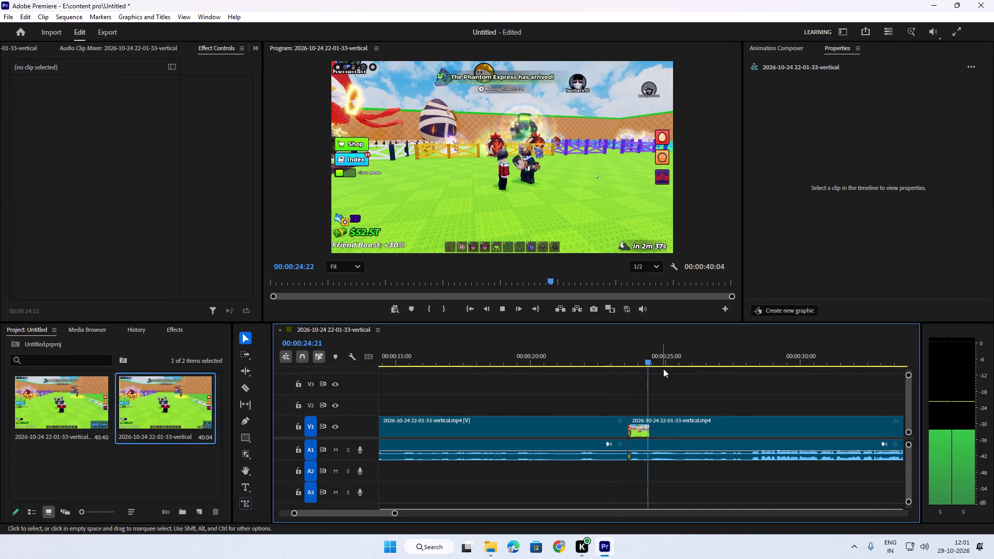
pyautogui.moveTo(665, 351); pyautogui.dragTo(582, 362)
pyautogui.press('space')
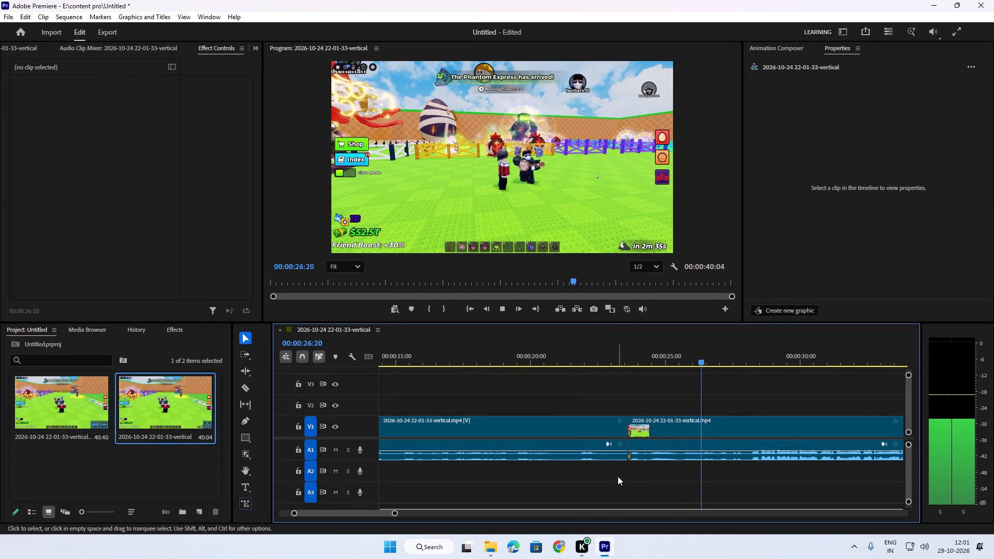
pyautogui.moveTo(396, 511); pyautogui.dragTo(409, 514)
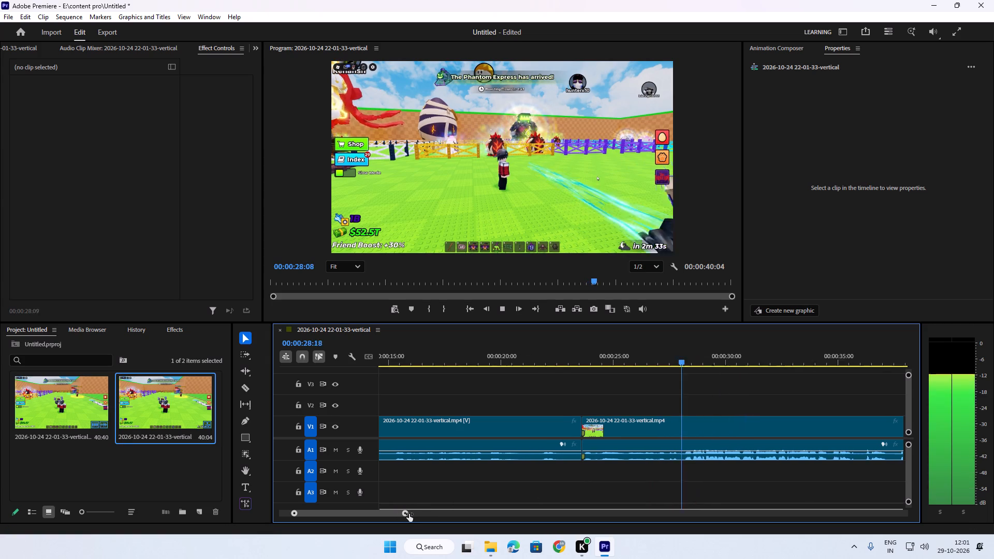
pyautogui.moveTo(409, 514); pyautogui.dragTo(412, 514)
pyautogui.moveTo(709, 349); pyautogui.dragTo(625, 359)
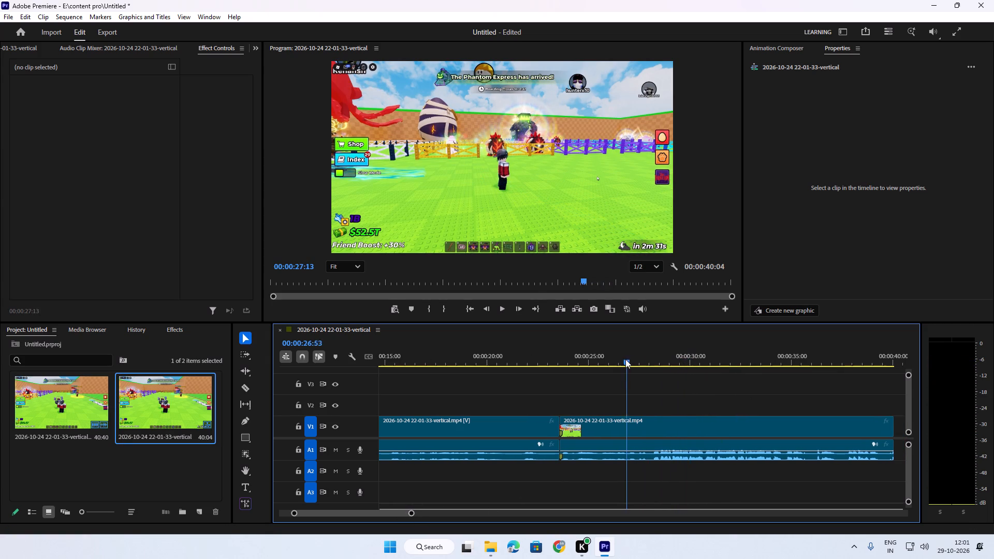
pyautogui.moveTo(625, 359); pyautogui.dragTo(624, 360)
pyautogui.moveTo(413, 514); pyautogui.dragTo(385, 517)
pyautogui.press('space')
# Find the start of the unwanted section in the second clip and add a clip marker on the A1 audio at 00:00:27:28.
pyautogui.moveTo(695, 350); pyautogui.dragTo(659, 357)
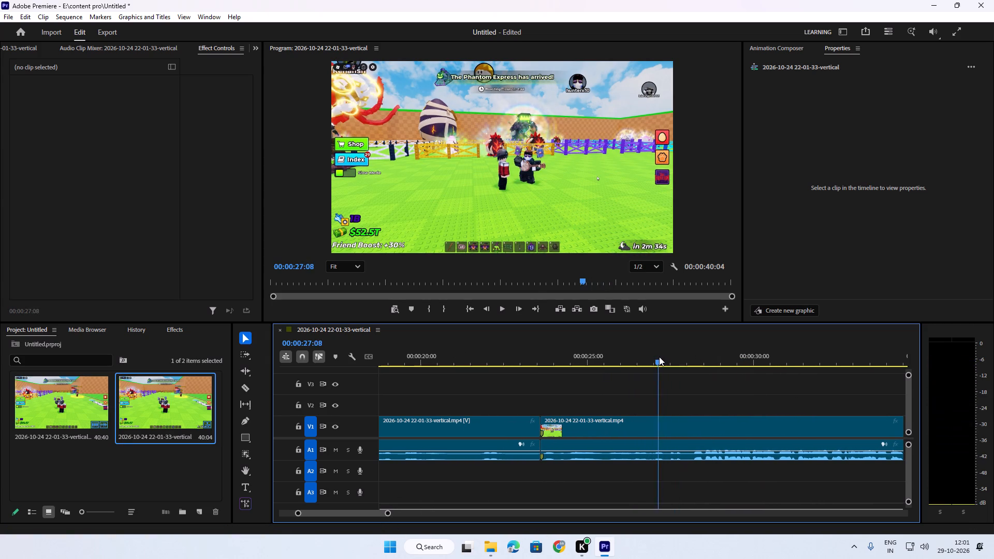
pyautogui.moveTo(659, 357); pyautogui.dragTo(655, 359)
pyautogui.press('space')
pyautogui.moveTo(684, 353); pyautogui.dragTo(647, 355)
pyautogui.press('space')
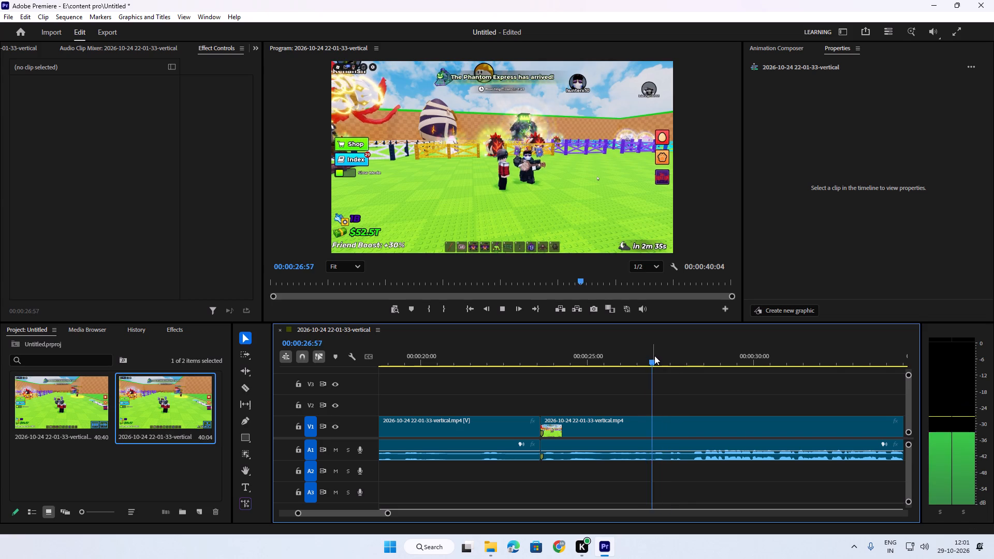
pyautogui.moveTo(682, 352); pyautogui.dragTo(652, 359)
pyautogui.press('space')
pyautogui.moveTo(676, 355); pyautogui.dragTo(662, 360)
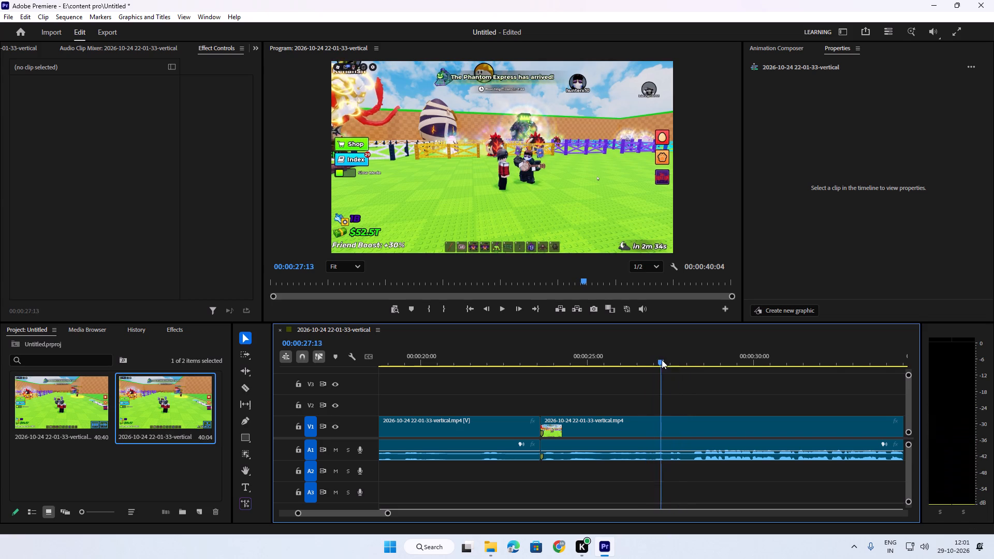
pyautogui.moveTo(662, 360); pyautogui.dragTo(656, 362)
pyautogui.press('space')
pyautogui.moveTo(684, 360); pyautogui.dragTo(677, 362)
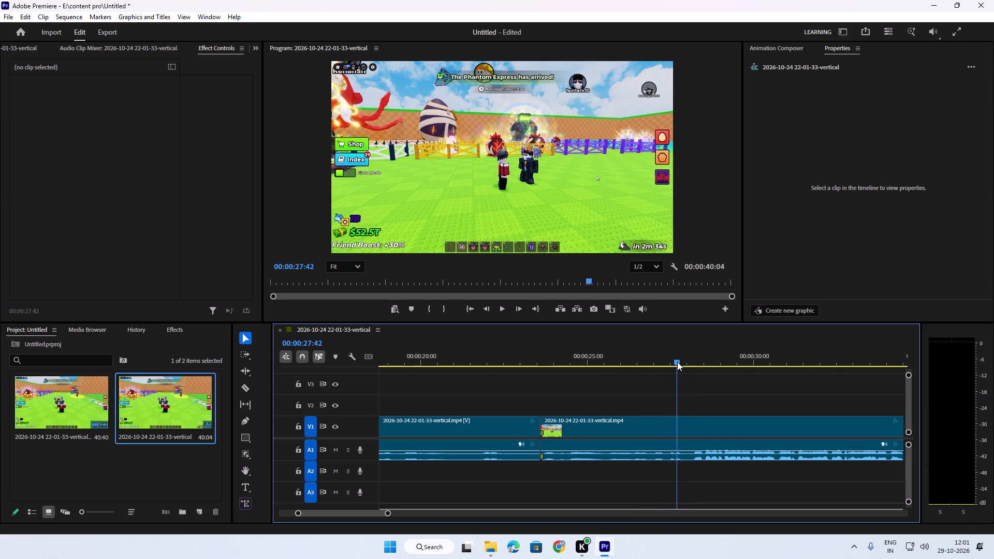
pyautogui.moveTo(677, 362); pyautogui.dragTo(672, 364)
pyautogui.press('space')
pyautogui.moveTo(697, 360); pyautogui.dragTo(670, 368)
pyautogui.click(689, 449)
pyautogui.write('m')
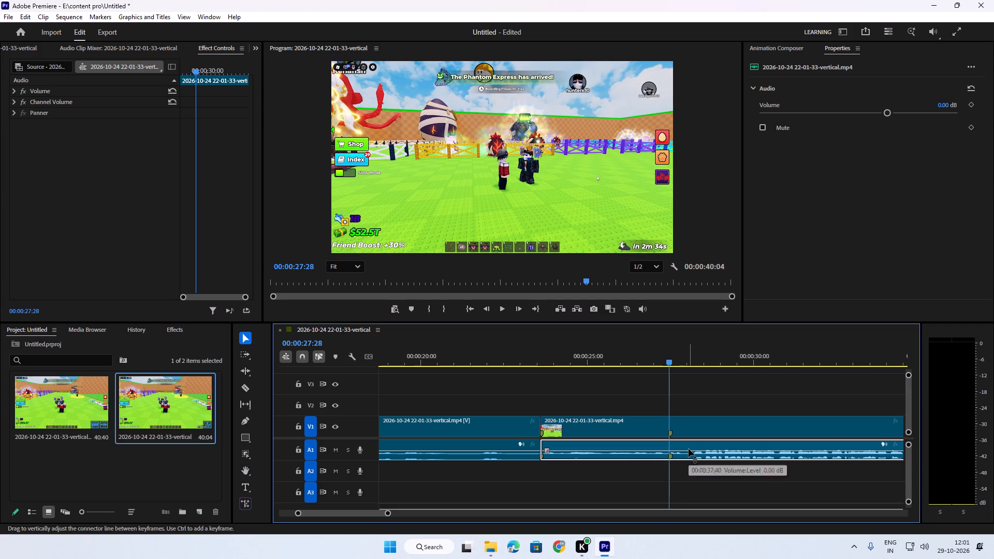
# Review the rest of the recording and trim the end of the last clip on V1 and A1 back to 00:00:35:40.
pyautogui.press('space')
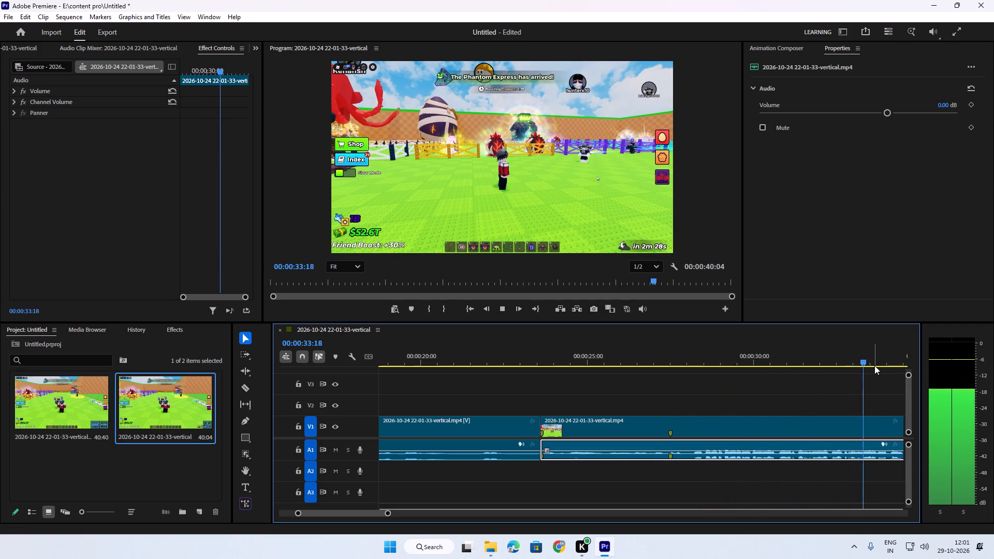
pyautogui.press('space')
pyautogui.press('space')
pyautogui.press('space')
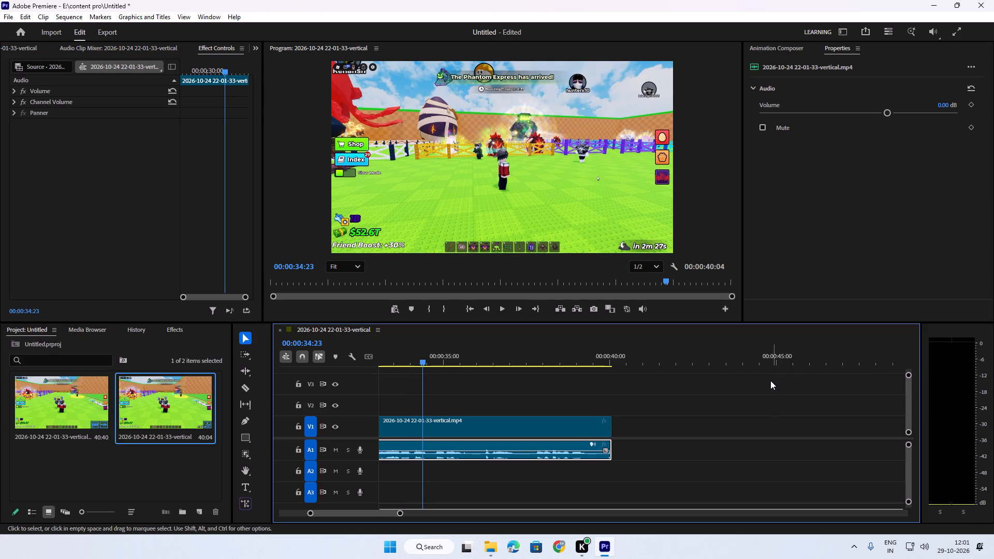
pyautogui.press('space')
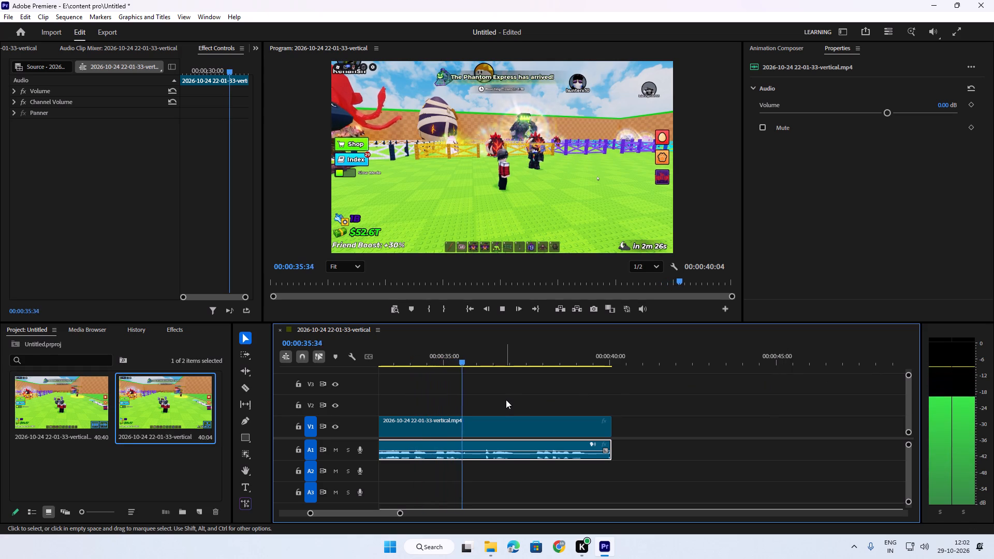
pyautogui.press('space')
pyautogui.click(468, 361)
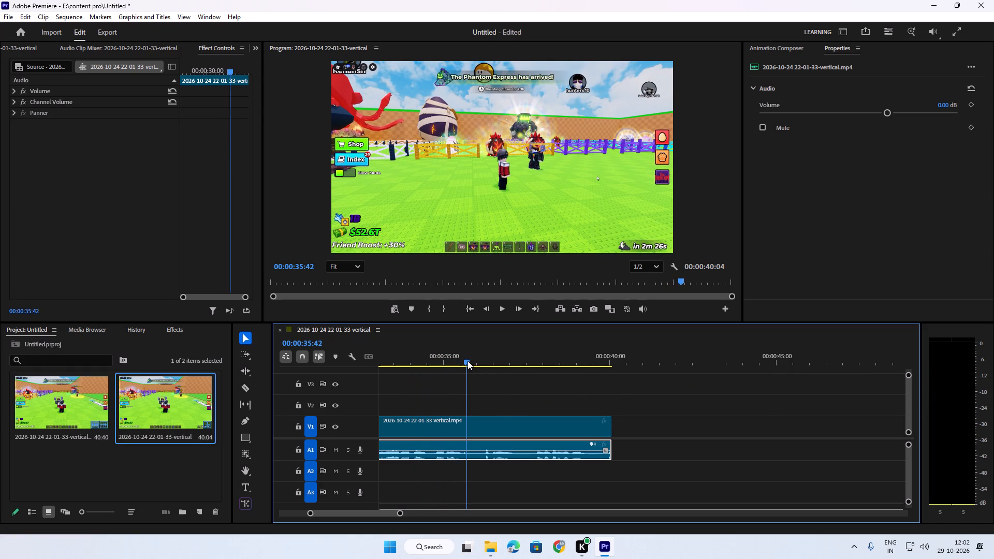
pyautogui.click(473, 446)
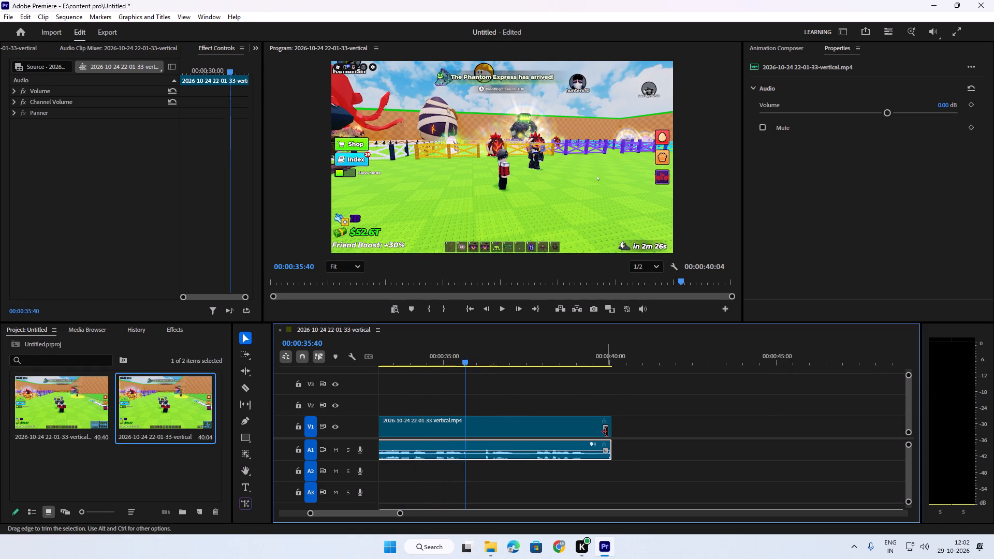
pyautogui.click(607, 432)
pyautogui.click(594, 433)
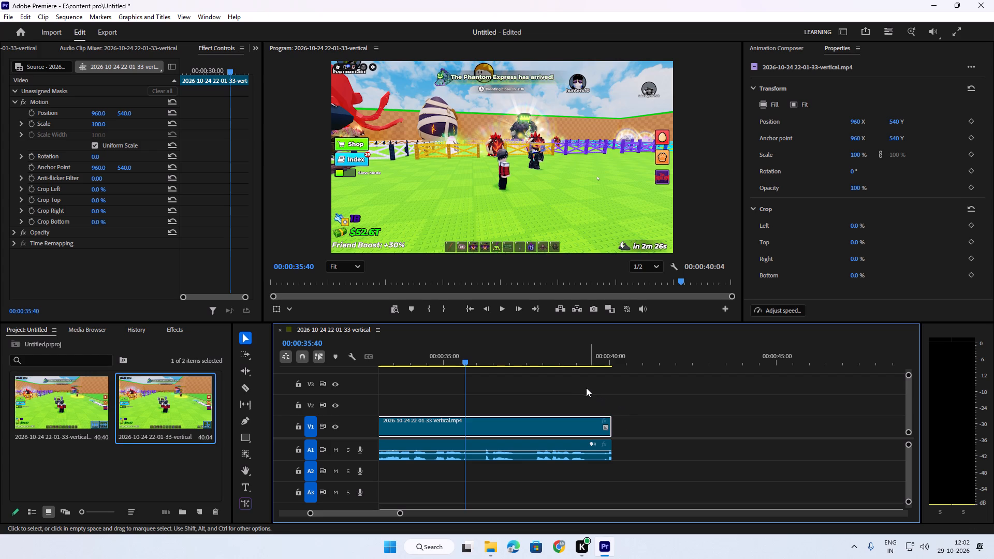
pyautogui.moveTo(572, 382); pyautogui.dragTo(621, 469)
pyautogui.moveTo(615, 428); pyautogui.dragTo(577, 431)
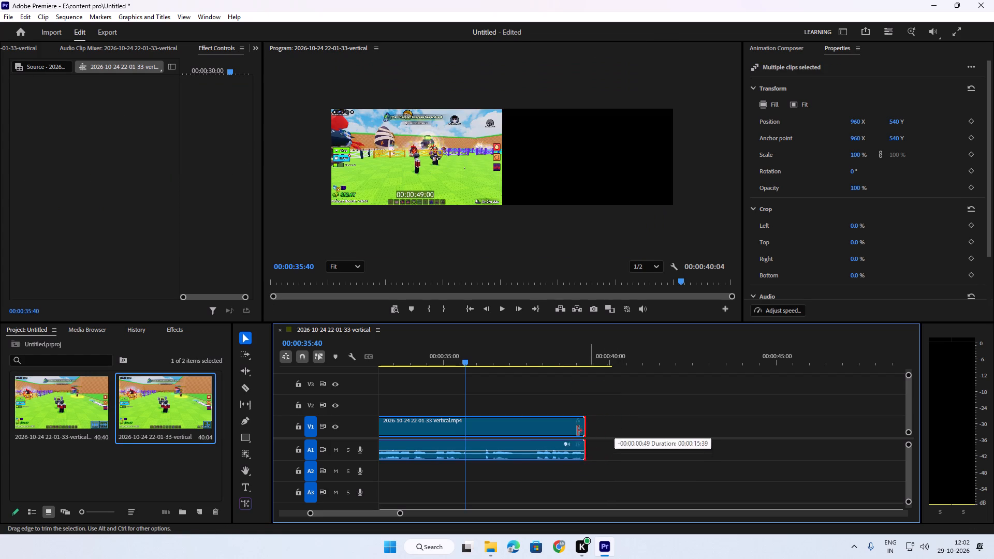
pyautogui.moveTo(577, 431); pyautogui.dragTo(471, 438)
pyautogui.moveTo(473, 350); pyautogui.dragTo(469, 352)
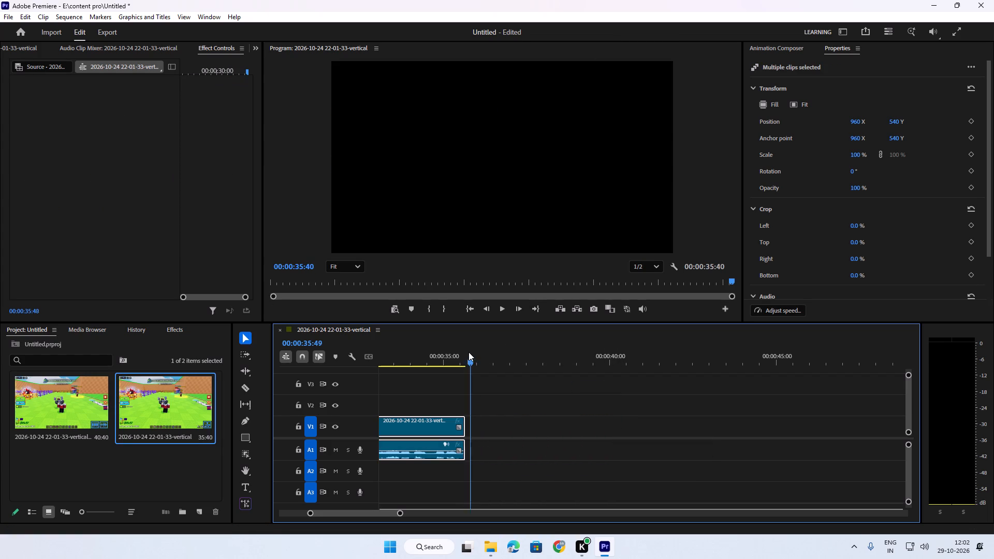
pyautogui.moveTo(469, 352); pyautogui.dragTo(456, 358)
pyautogui.press('space')
# Find the end of the unwanted section shortly after the clip marker and add a marker at 00:00:28:11.
pyautogui.moveTo(472, 358); pyautogui.dragTo(371, 377)
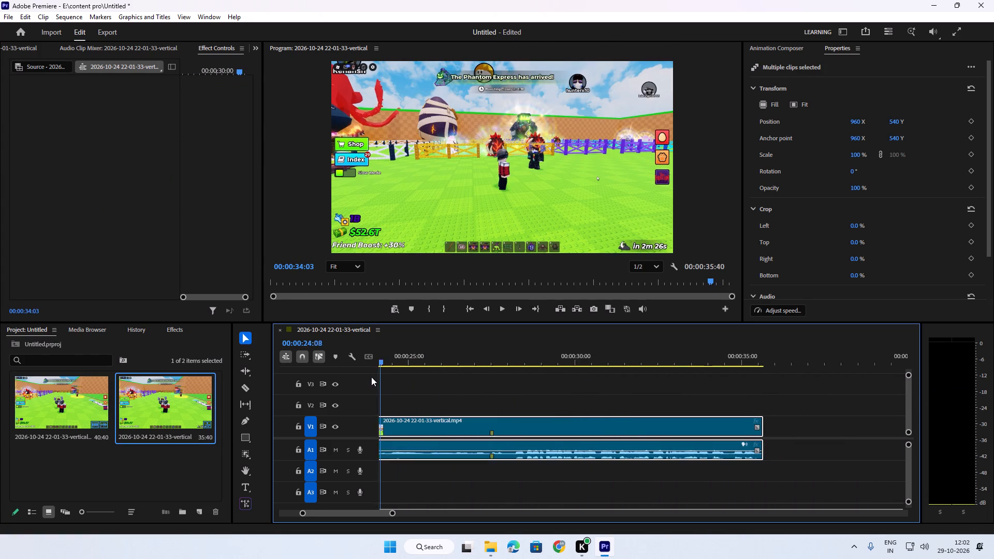
pyautogui.moveTo(371, 377); pyautogui.dragTo(595, 392)
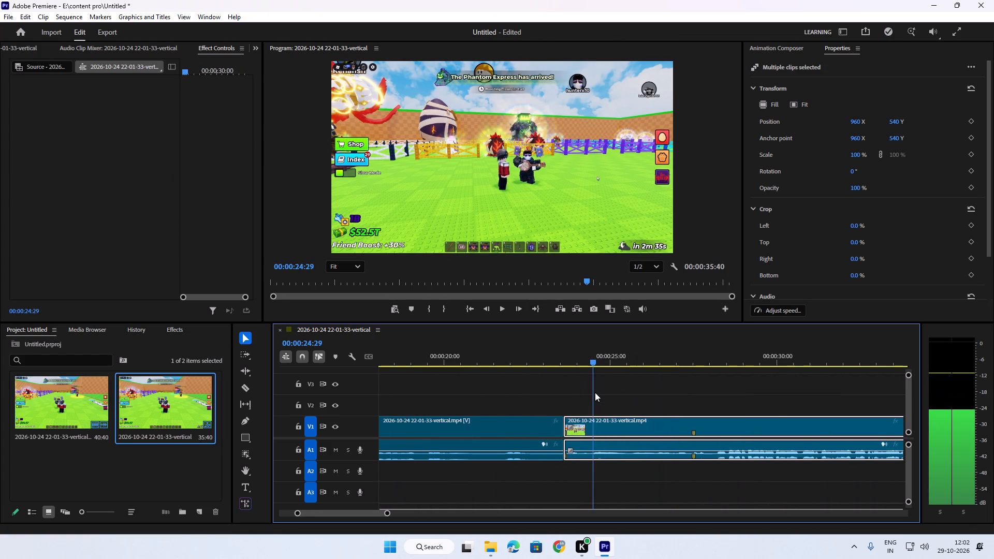
pyautogui.moveTo(595, 392); pyautogui.dragTo(691, 395)
pyautogui.press('space')
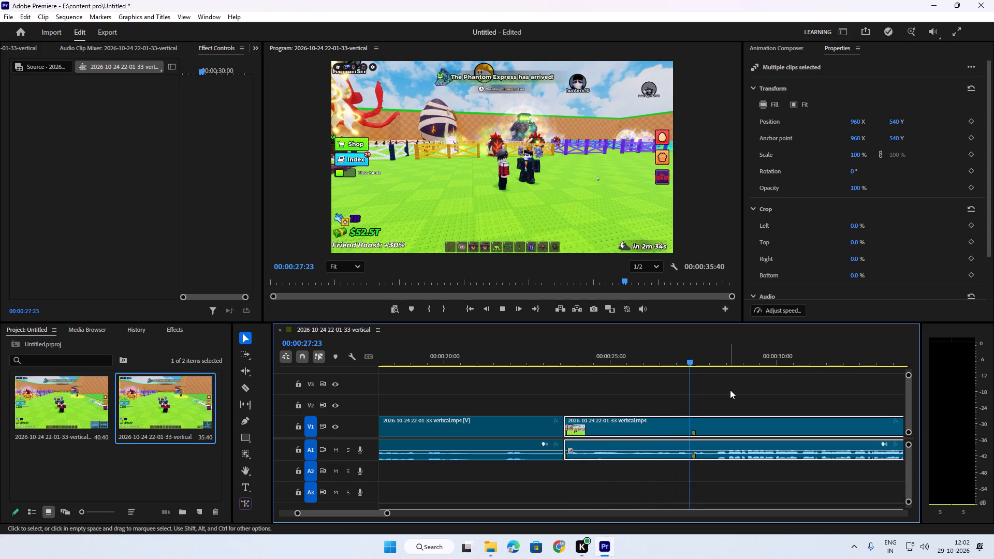
pyautogui.press('space')
pyautogui.press('space')
pyautogui.moveTo(730, 365); pyautogui.dragTo(682, 369)
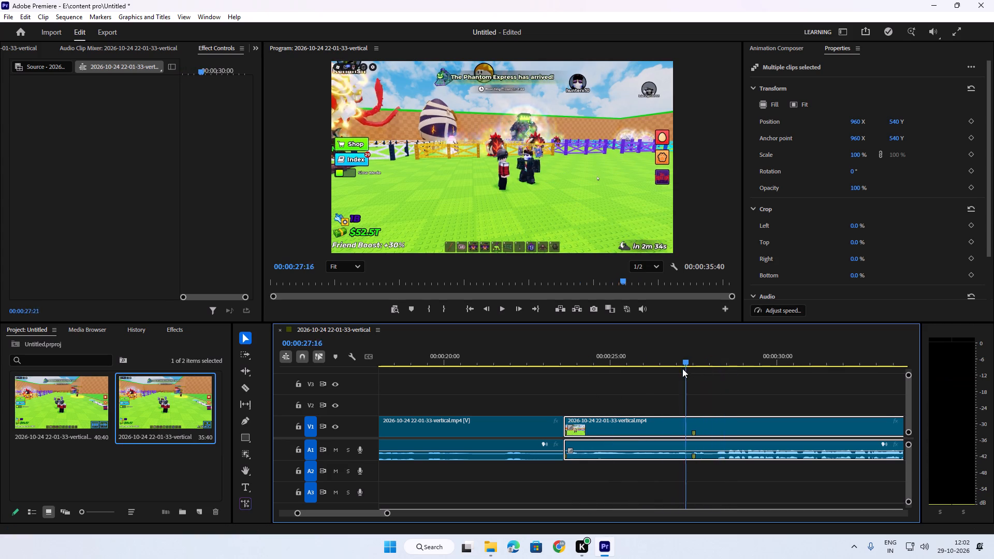
pyautogui.moveTo(682, 369); pyautogui.dragTo(676, 369)
pyautogui.press('space')
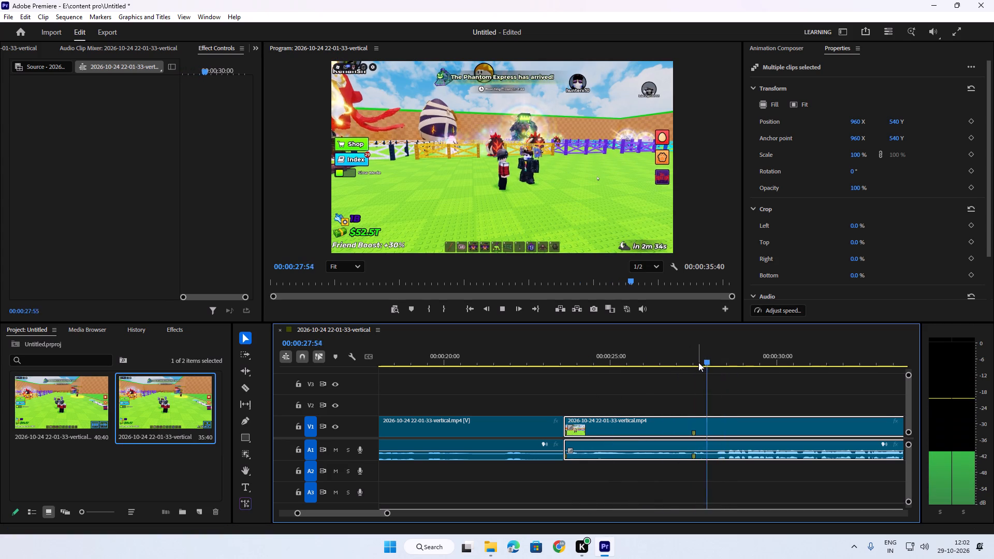
pyautogui.press('space')
pyautogui.press('space')
pyautogui.moveTo(732, 362); pyautogui.dragTo(720, 366)
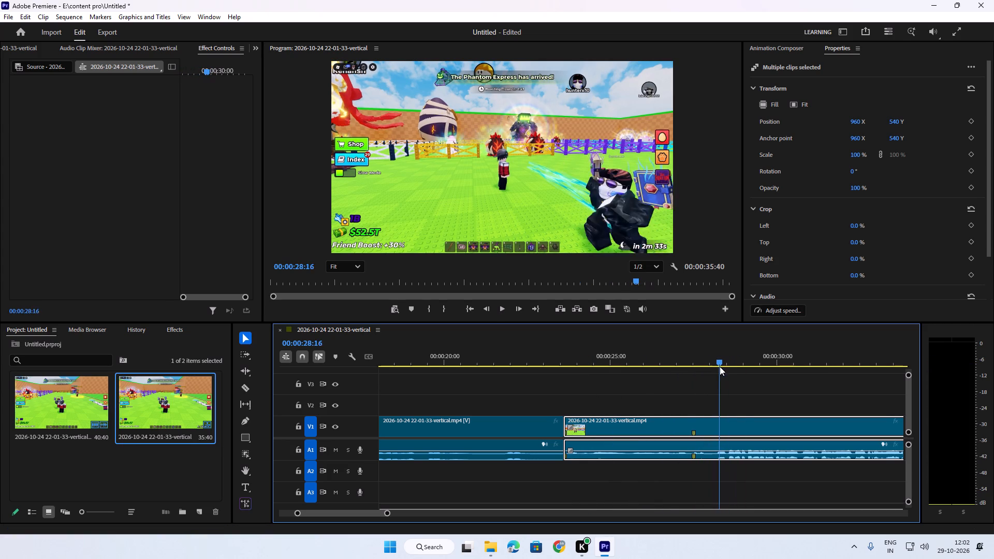
pyautogui.moveTo(720, 366); pyautogui.dragTo(718, 367)
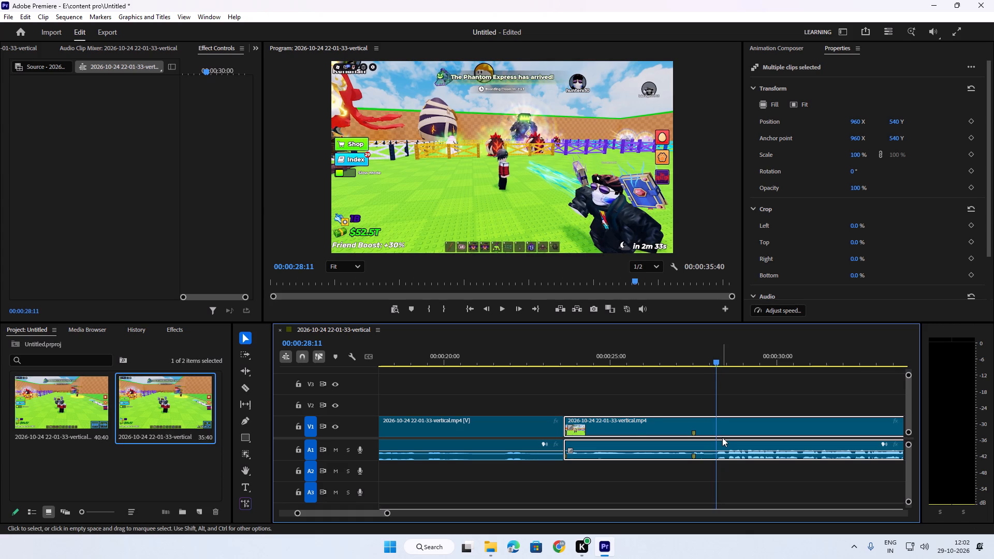
pyautogui.click(722, 437)
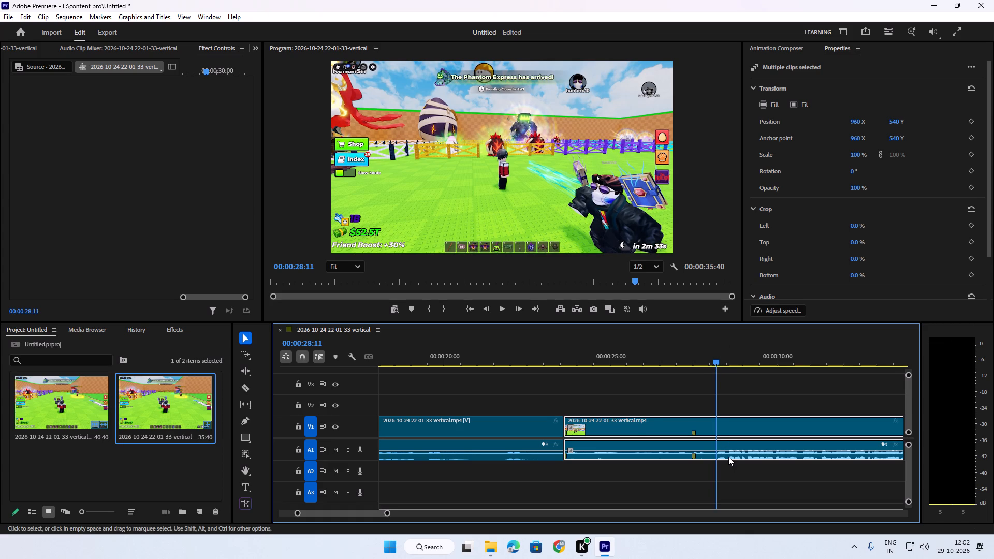
pyautogui.press('m')
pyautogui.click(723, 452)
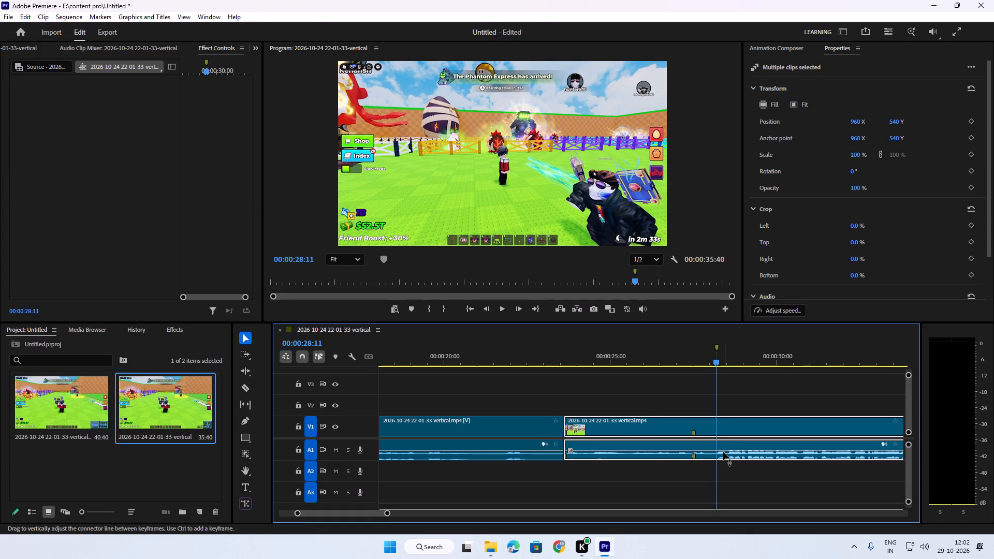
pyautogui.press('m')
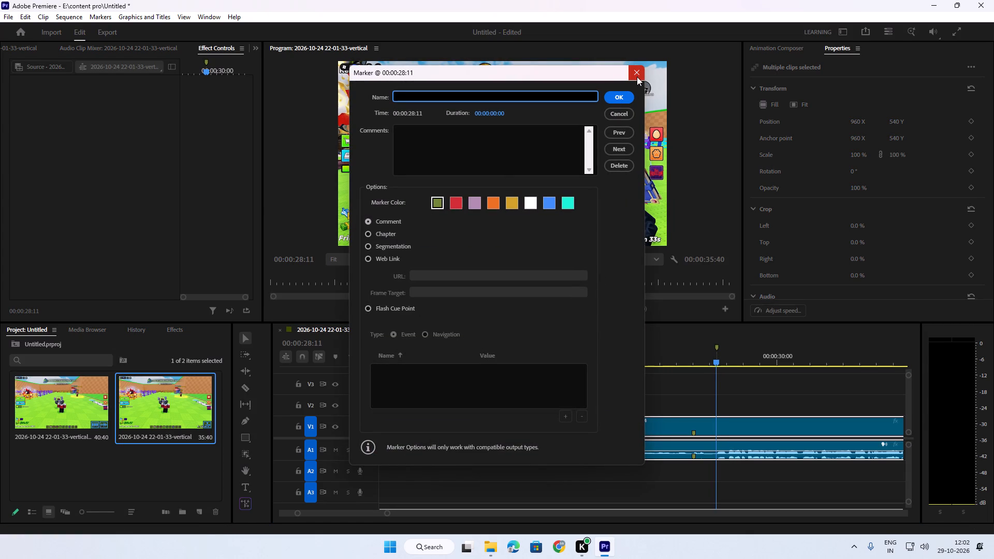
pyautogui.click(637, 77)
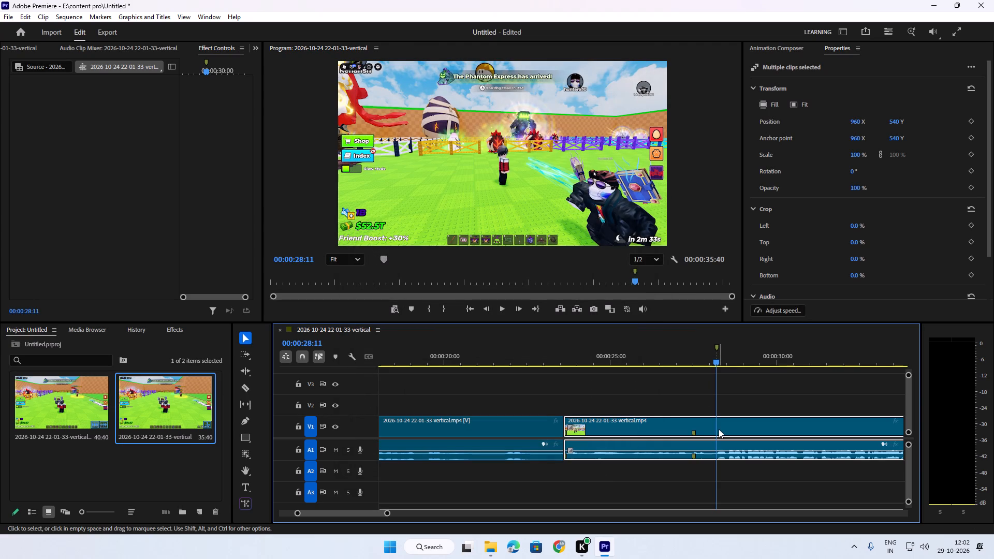
# Split the V1 and A1 clips with the Razor tool at the 00:00:28:11 marker and at the 00:00:27:28 clip marker.
pyautogui.press('c')
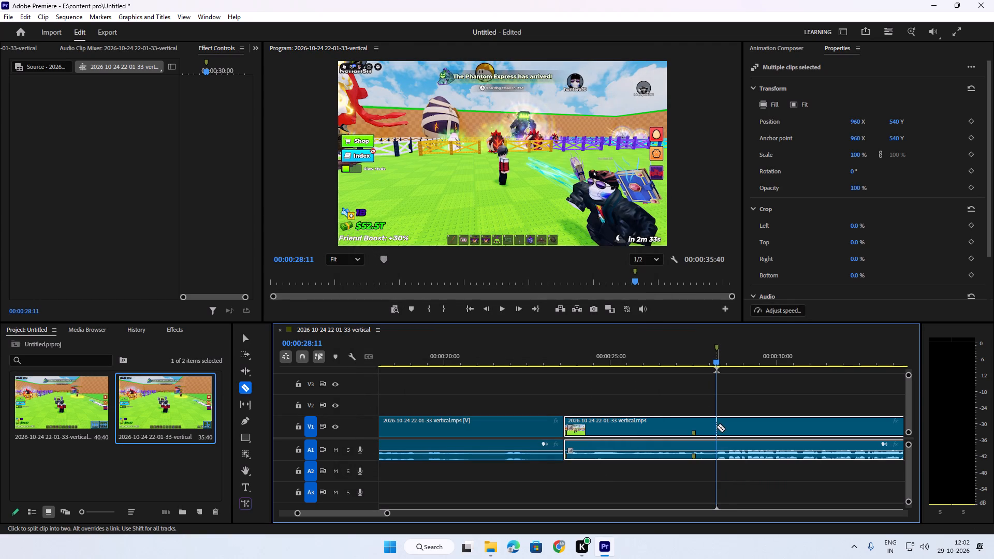
pyautogui.click(717, 426)
pyautogui.click(719, 449)
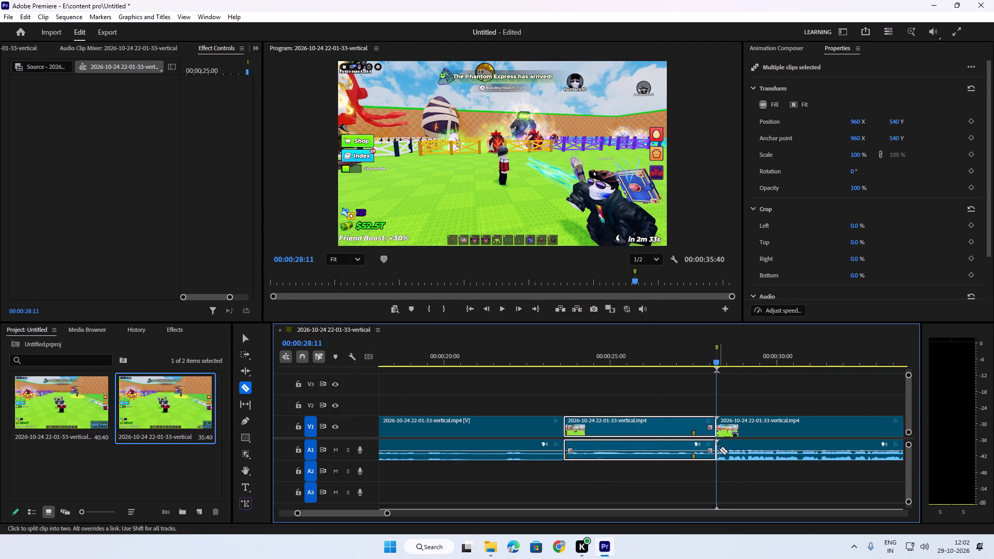
pyautogui.press('v')
pyautogui.moveTo(718, 358); pyautogui.dragTo(683, 361)
pyautogui.press('c')
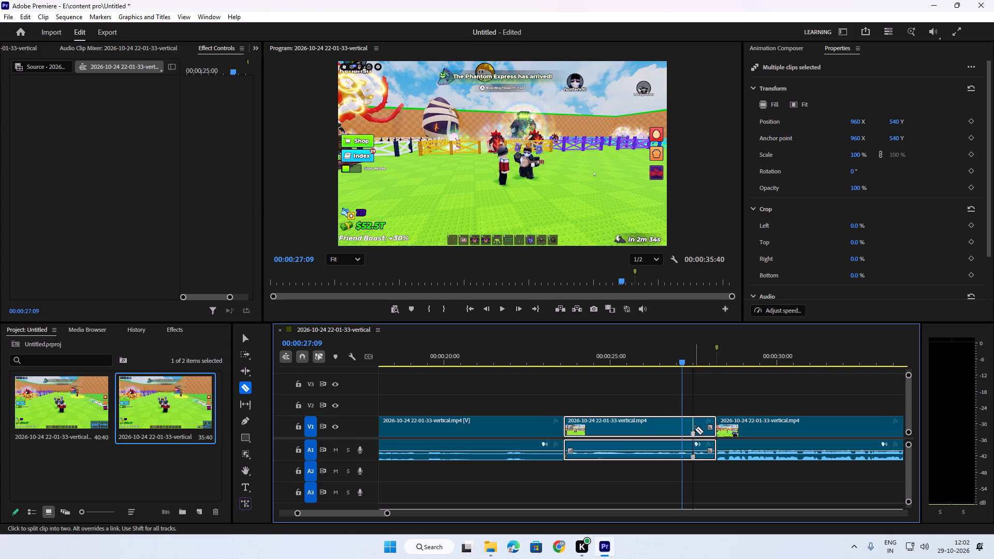
pyautogui.click(695, 429)
pyautogui.click(694, 451)
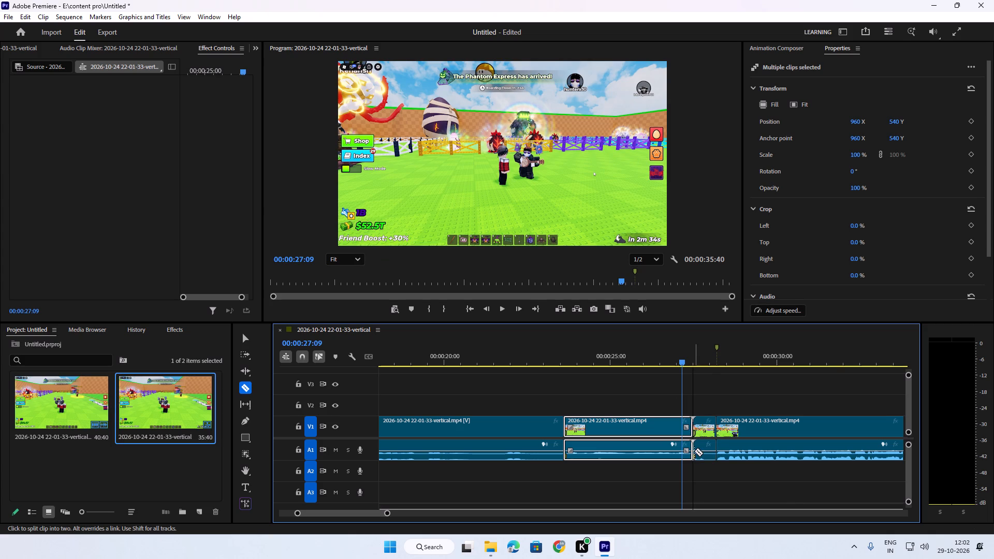
# Delete the short piece between the two new cuts from both the V1 and A1 tracks.
pyautogui.press('v')
pyautogui.click(703, 425)
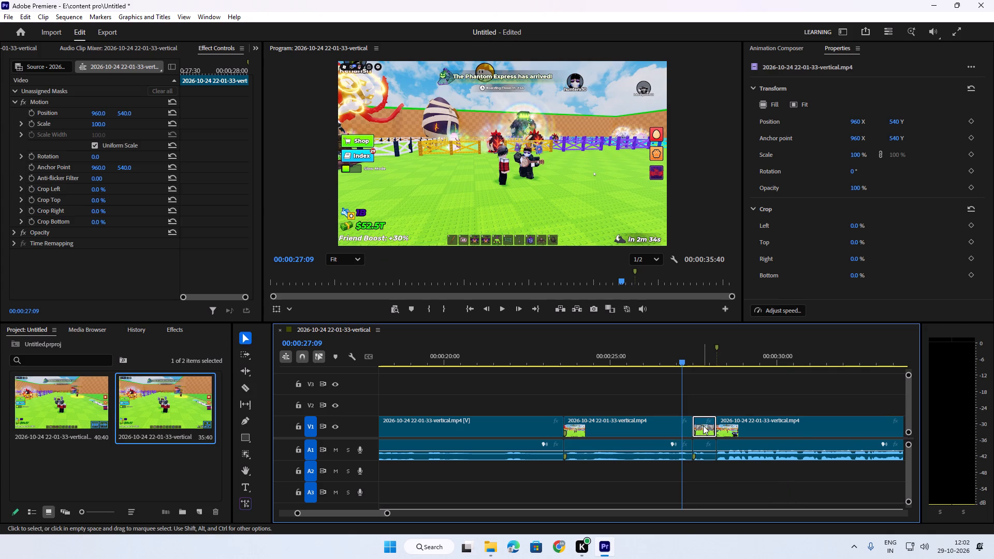
pyautogui.moveTo(705, 396); pyautogui.dragTo(710, 461)
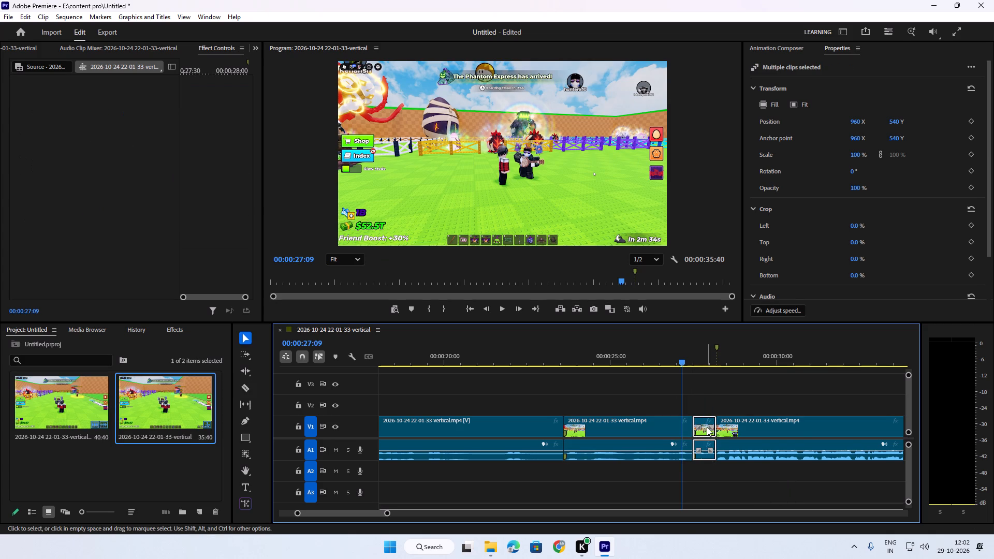
pyautogui.press('BackSpace')
# Close the empty gap between the second and third clips on V1 and A1 with a ripple delete.
pyautogui.click(706, 427)
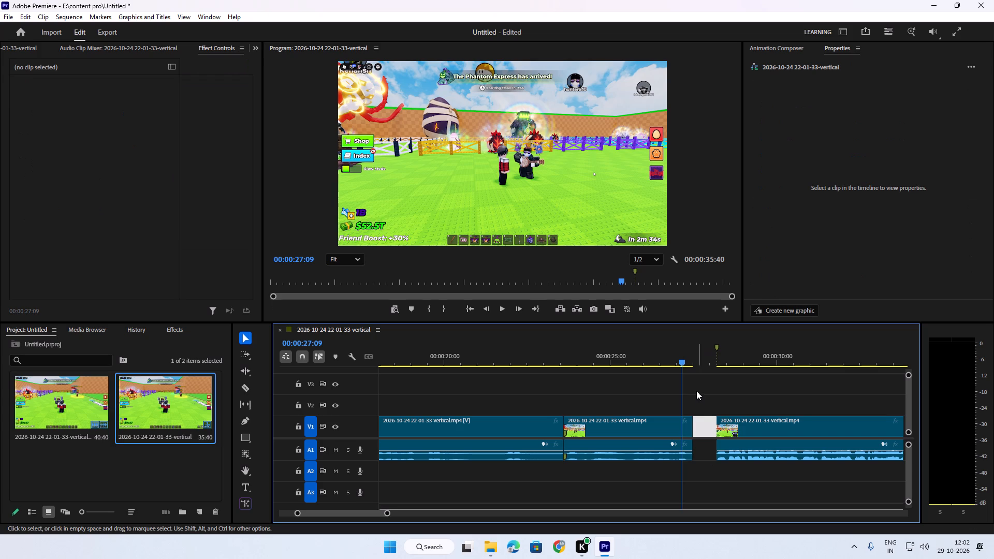
pyautogui.click(683, 388)
pyautogui.moveTo(640, 388); pyautogui.dragTo(754, 474)
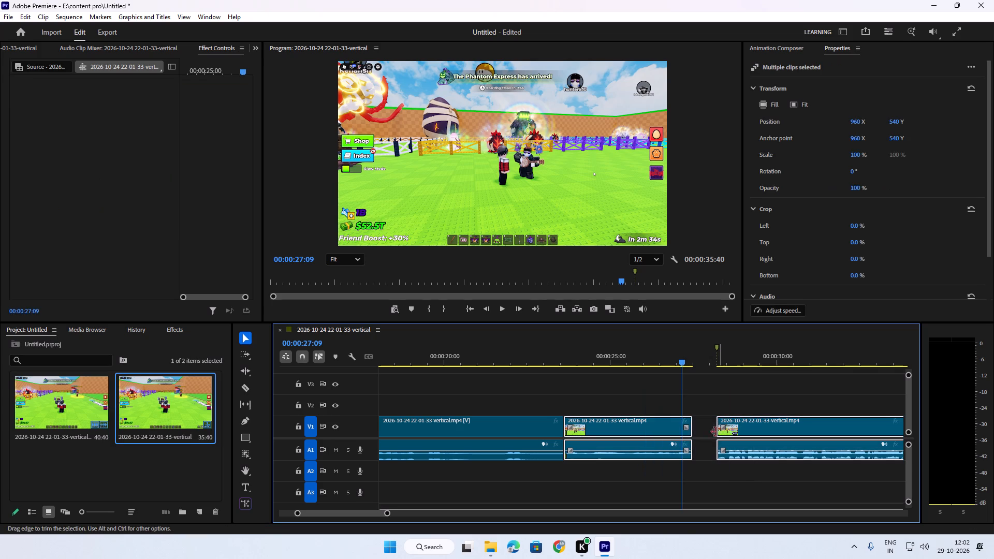
pyautogui.click(706, 427)
pyautogui.press('BackSpace')
# Play back the sequence across the closed gap to check the join and the last clip.
pyautogui.moveTo(685, 366); pyautogui.dragTo(616, 369)
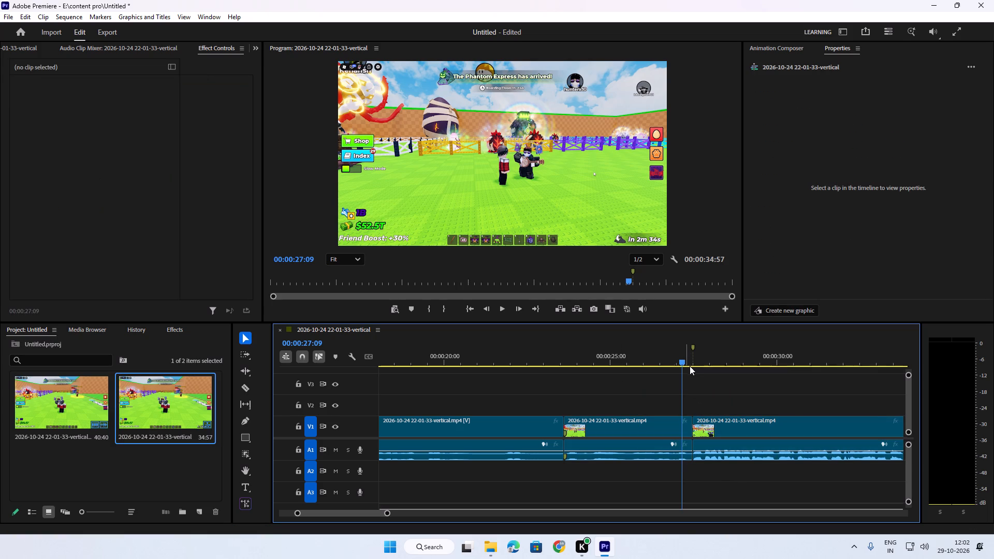
pyautogui.moveTo(683, 359); pyautogui.dragTo(675, 360)
pyautogui.press('space')
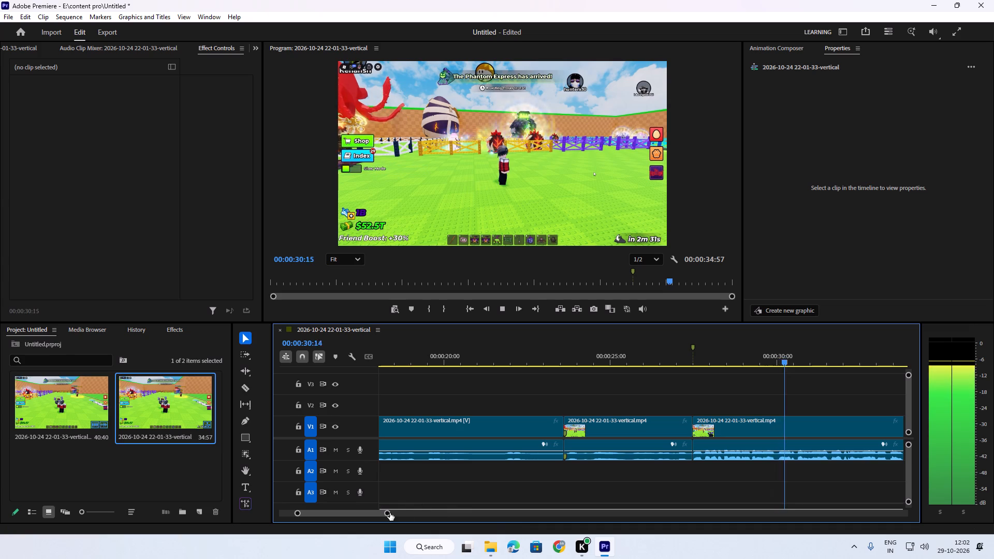
pyautogui.moveTo(388, 514); pyautogui.dragTo(455, 516)
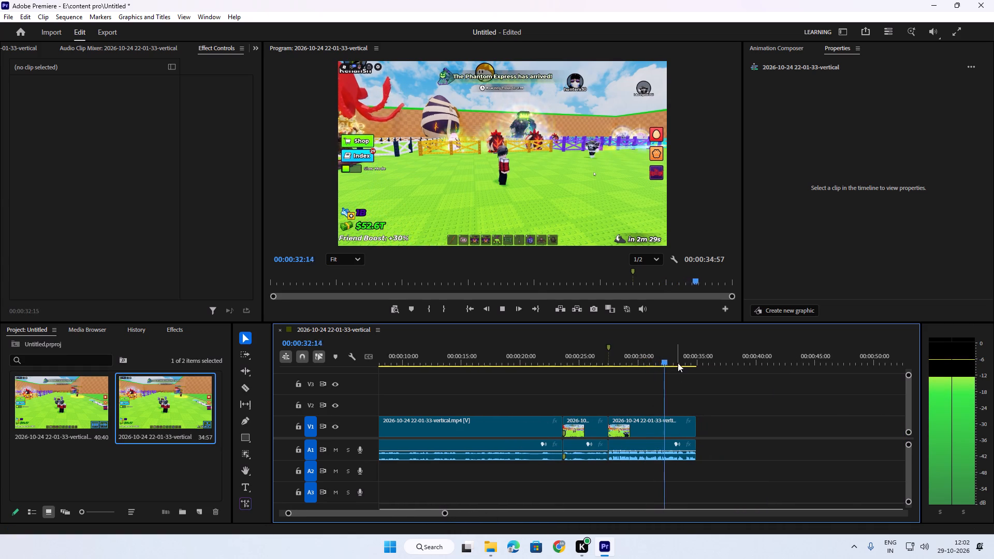
pyautogui.moveTo(696, 352); pyautogui.dragTo(534, 365)
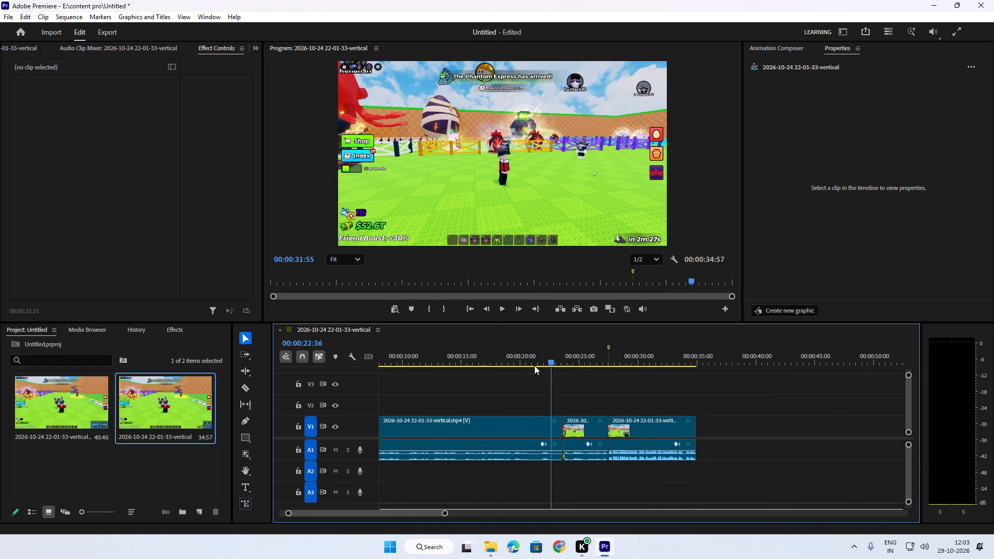
pyautogui.moveTo(534, 365); pyautogui.dragTo(481, 364)
# Select the first two clips on V1 and A1 and raise their audio volume to 3.25 dB.
pyautogui.moveTo(396, 384); pyautogui.dragTo(516, 466)
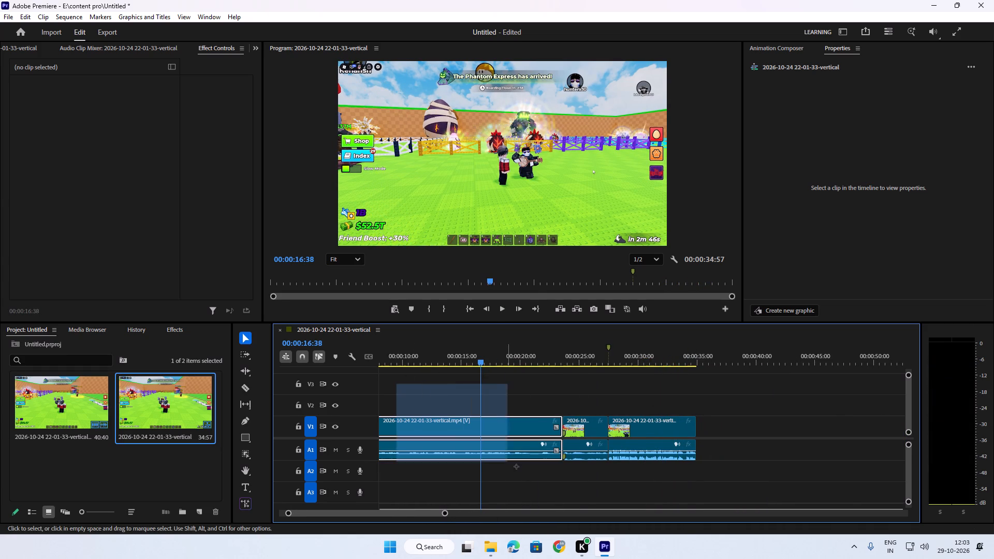
pyautogui.moveTo(516, 466); pyautogui.dragTo(578, 468)
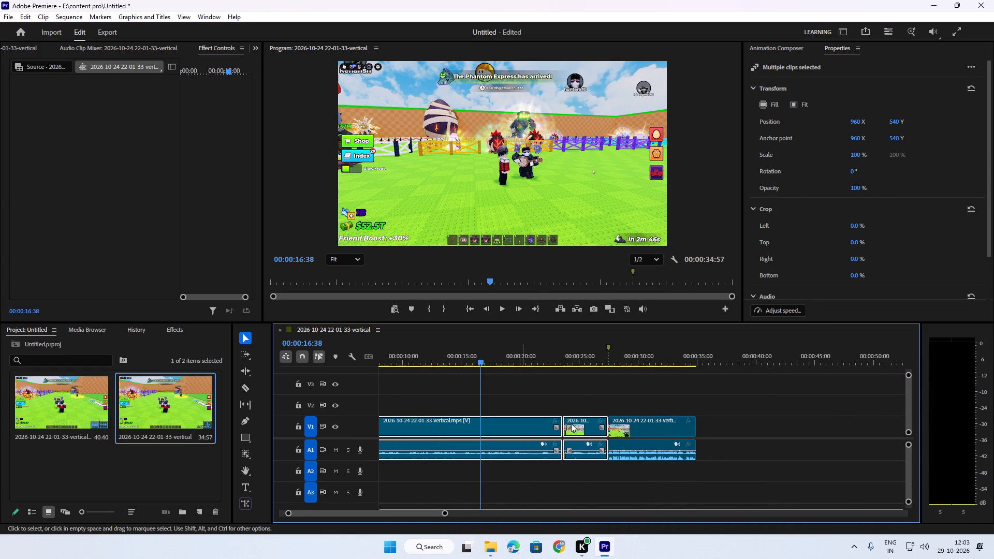
pyautogui.click(779, 47)
pyautogui.click(836, 50)
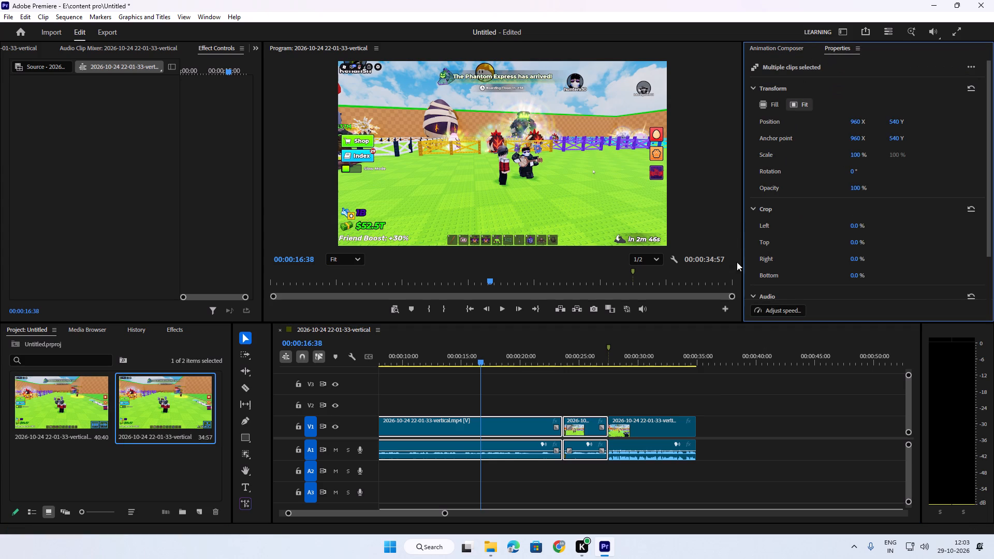
pyautogui.click(505, 452)
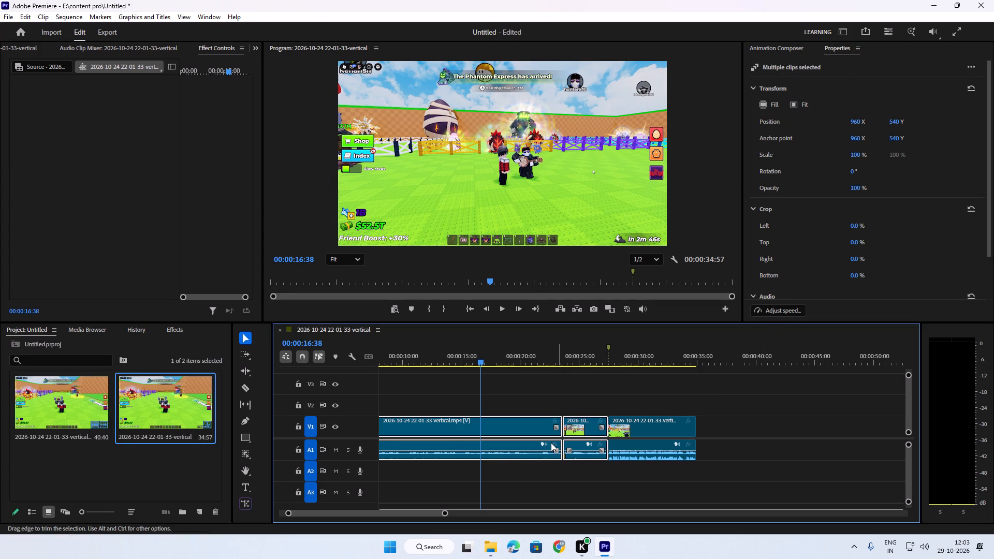
pyautogui.scroll(-6, 810, 242)
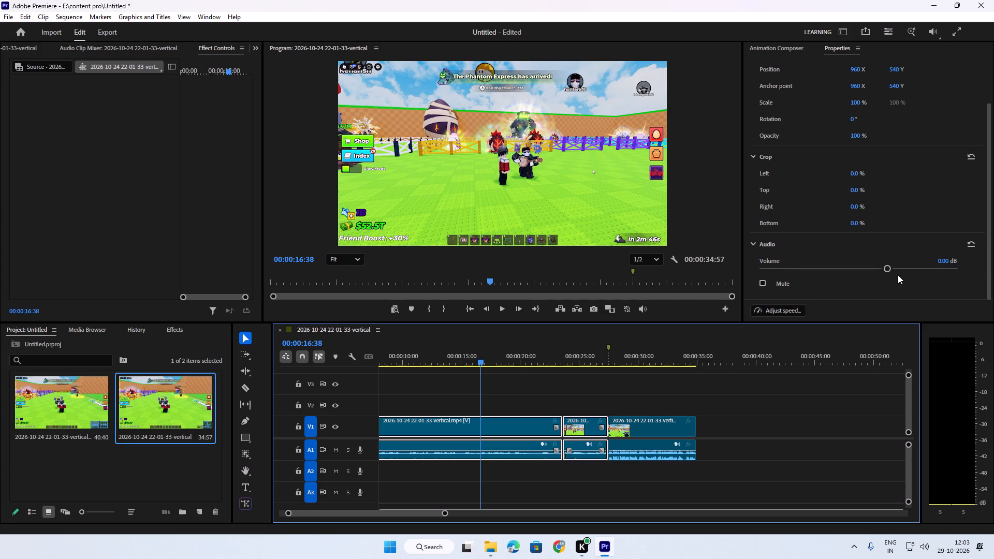
pyautogui.moveTo(889, 270); pyautogui.dragTo(897, 270)
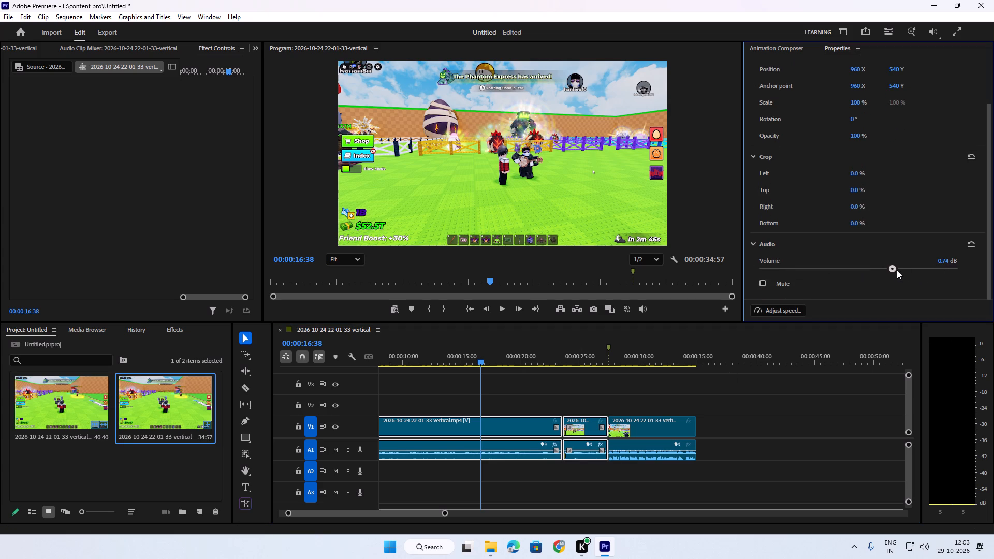
pyautogui.moveTo(897, 270); pyautogui.dragTo(906, 272)
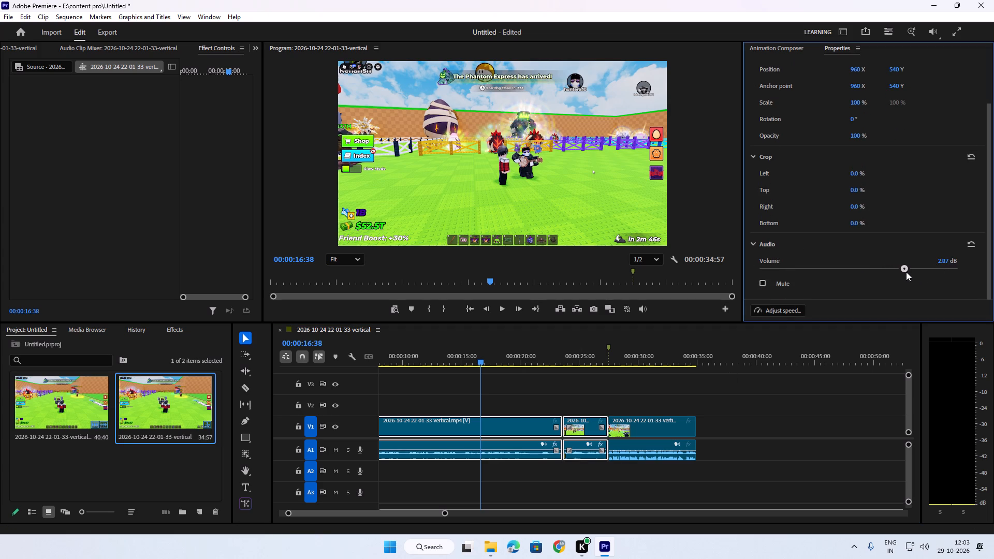
pyautogui.moveTo(906, 272); pyautogui.dragTo(908, 272)
pyautogui.moveTo(908, 272); pyautogui.dragTo(908, 272)
# Listen to the playback up to the last clip and raise the first two clips' volume to 7.90 dB.
pyautogui.press('space')
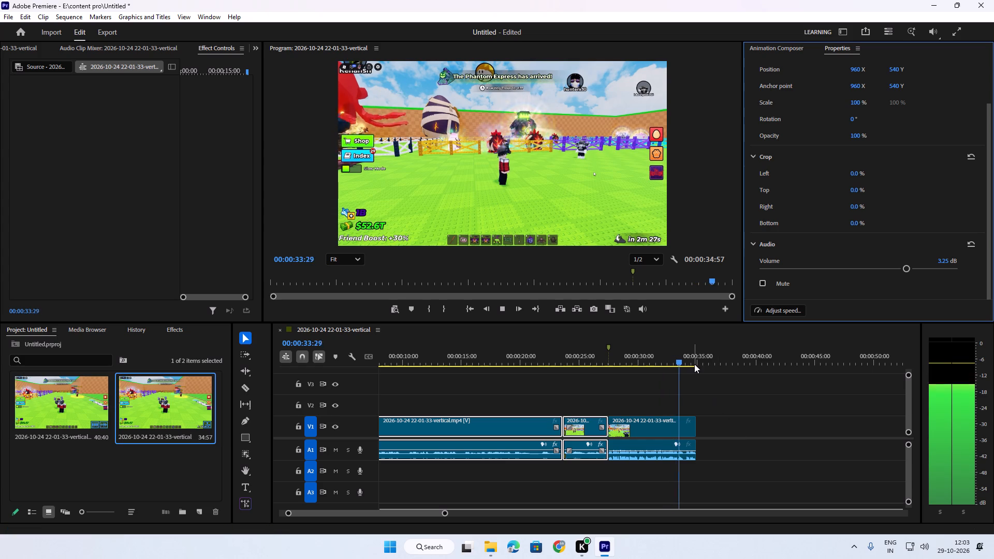
pyautogui.moveTo(709, 362); pyautogui.dragTo(604, 364)
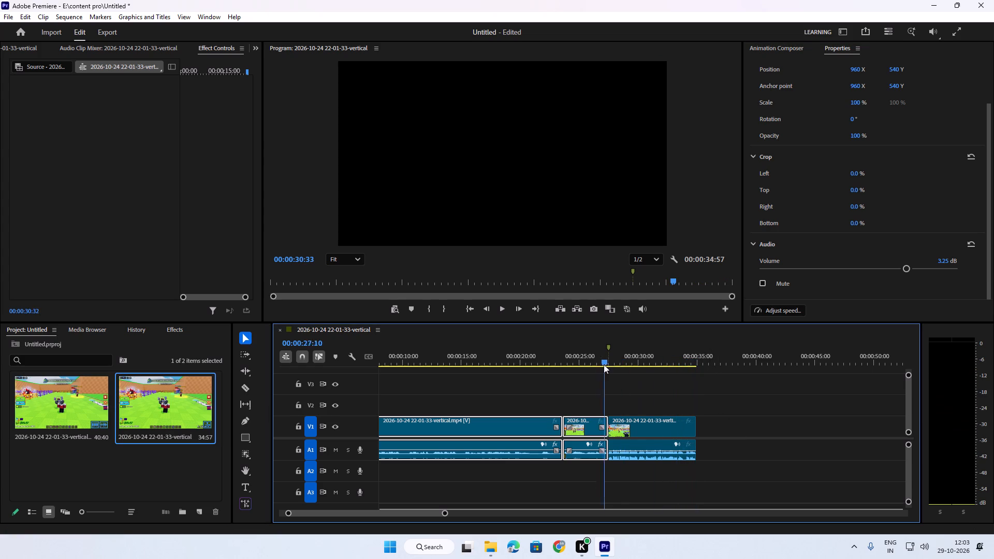
pyautogui.moveTo(604, 364); pyautogui.dragTo(600, 364)
pyautogui.moveTo(941, 261); pyautogui.dragTo(952, 262)
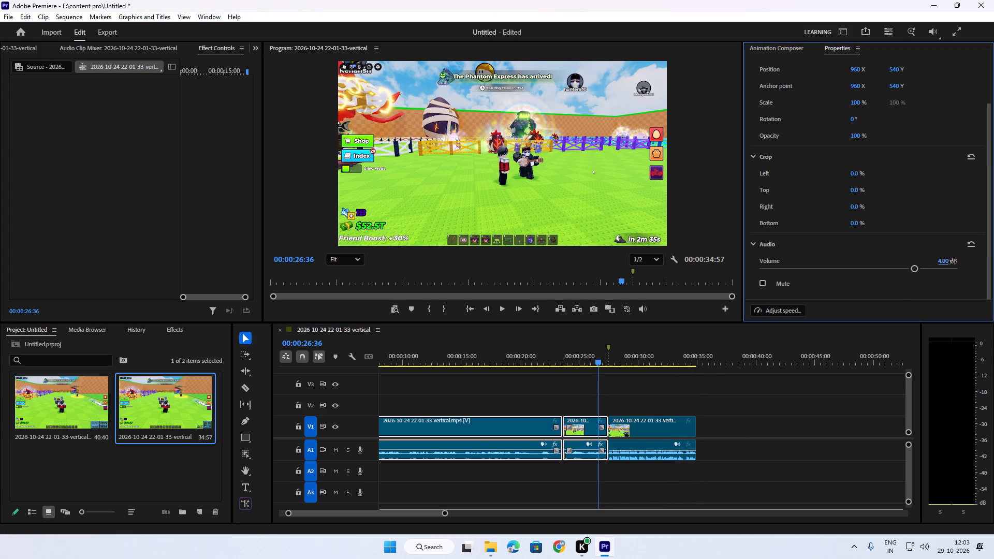
pyautogui.moveTo(952, 262); pyautogui.dragTo(969, 262)
# Play the sequence near the last cut and again from the start to check the louder audio.
pyautogui.press('space')
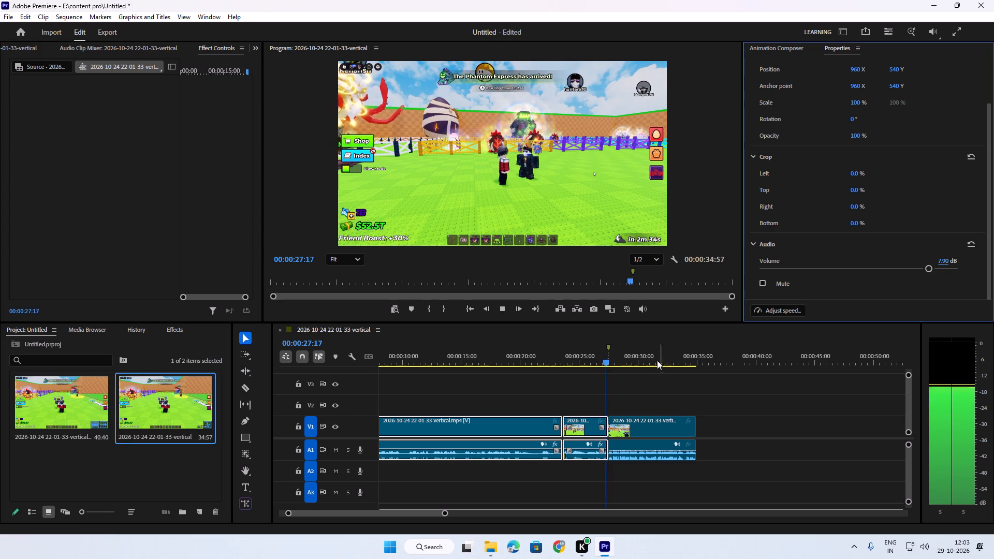
pyautogui.moveTo(615, 355); pyautogui.dragTo(401, 363)
pyautogui.press('space')
pyautogui.press('space')
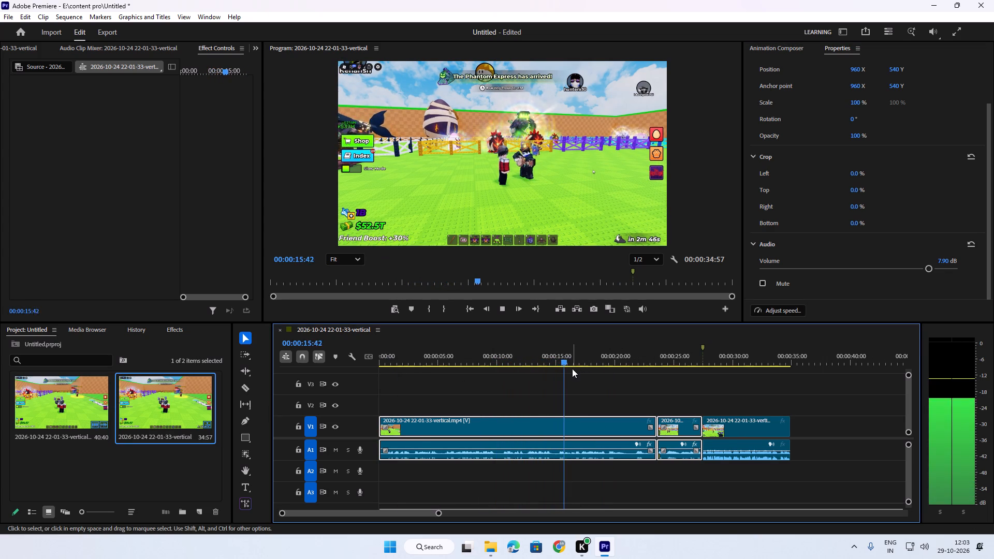
pyautogui.moveTo(579, 360); pyautogui.dragTo(372, 359)
pyautogui.press('space')
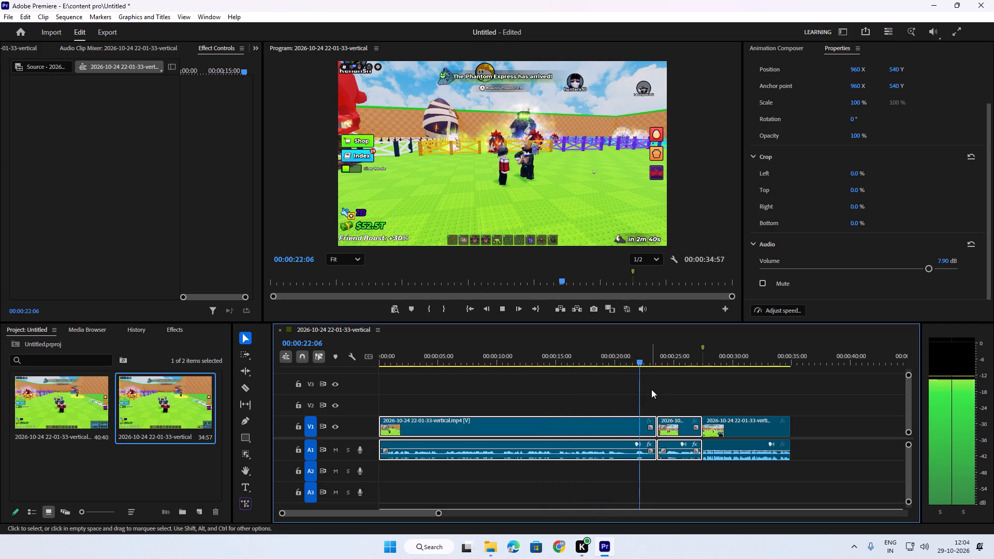
pyautogui.press('space')
# Move to the frame at 00:00:17:42 and capture a tall rectangular area around the two characters with Snipping Tool.
pyautogui.moveTo(639, 363); pyautogui.dragTo(589, 367)
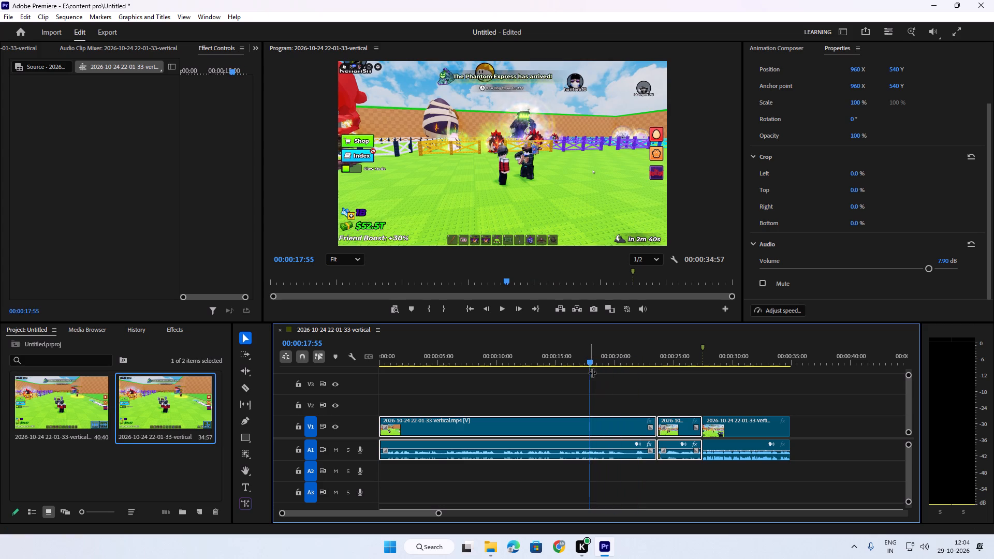
pyautogui.moveTo(591, 360); pyautogui.dragTo(584, 360)
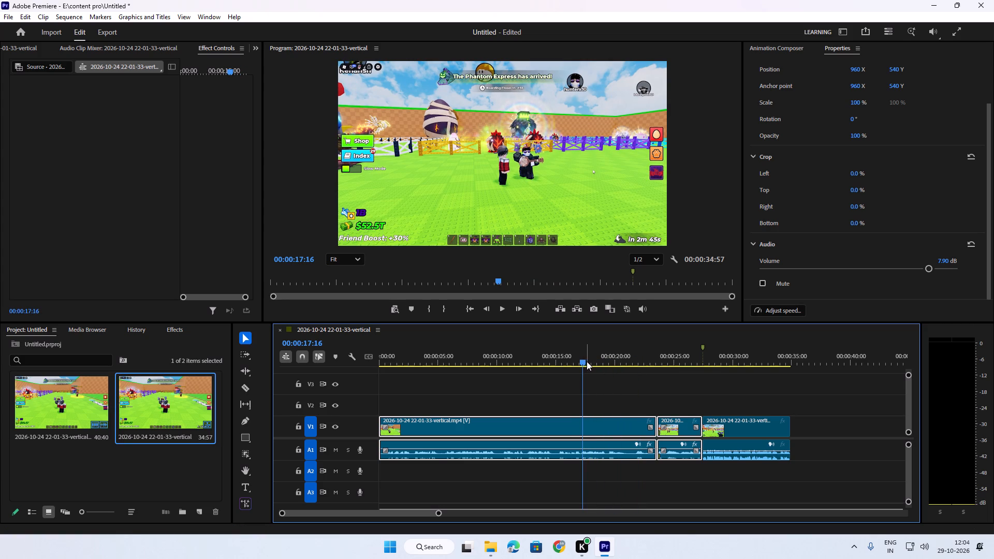
pyautogui.click(587, 361)
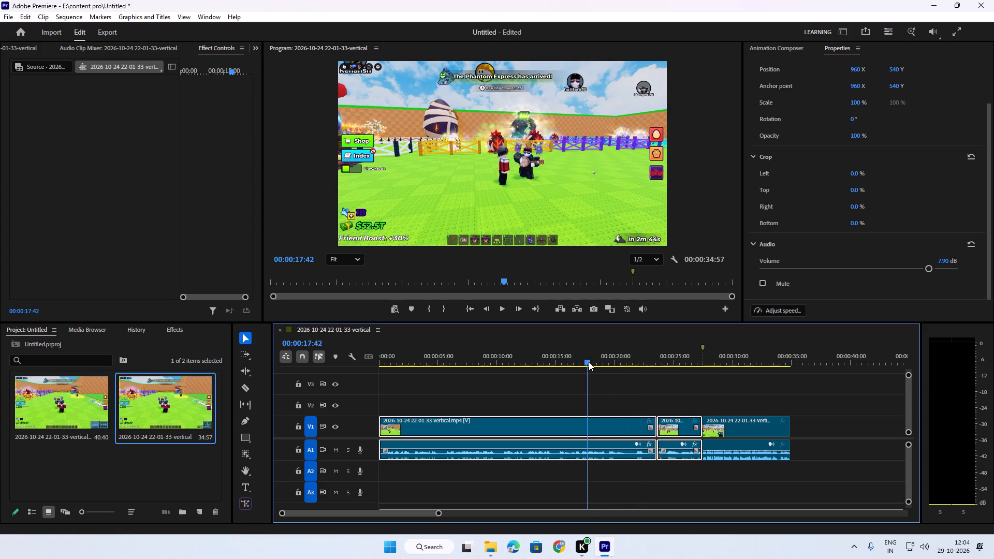
pyautogui.press('shift+super+s')
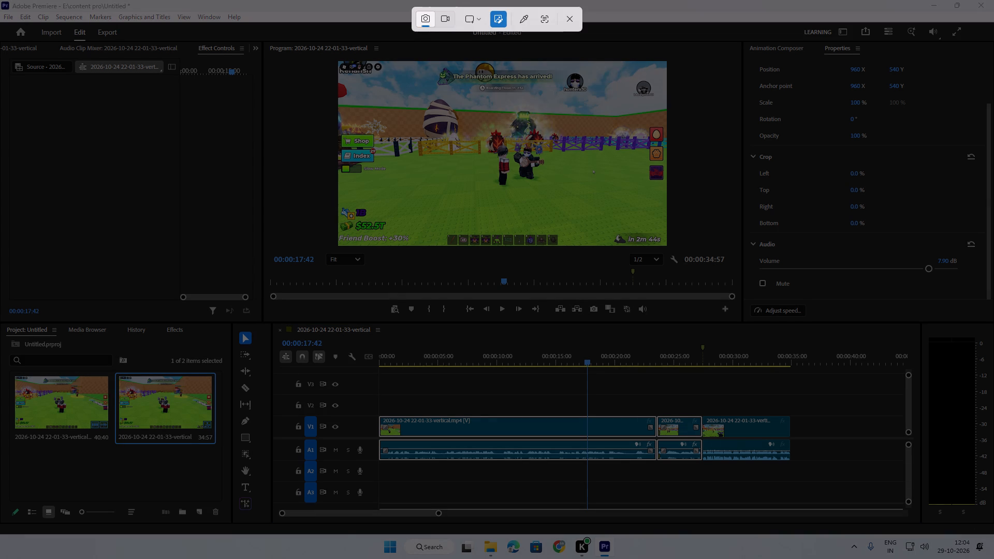
pyautogui.moveTo(481, 93); pyautogui.dragTo(543, 144)
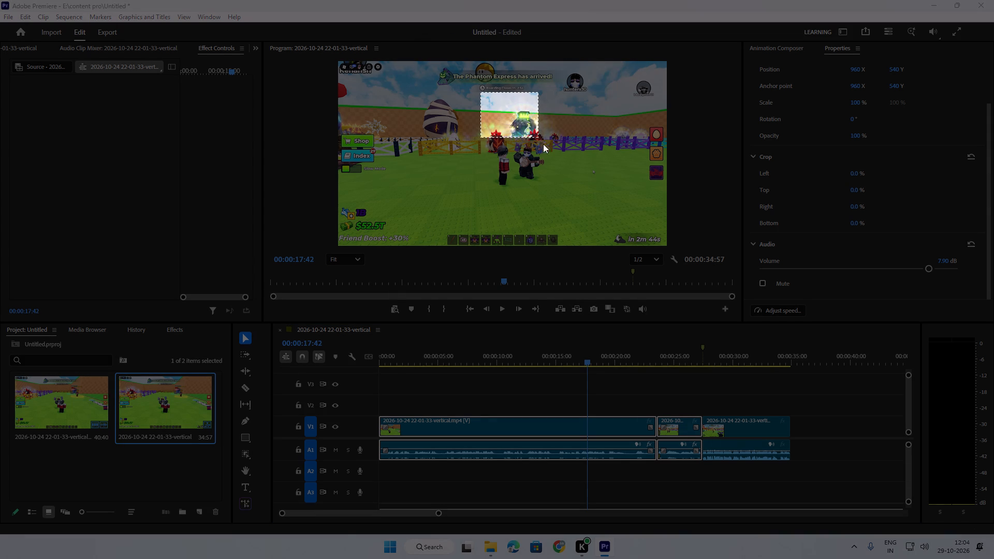
pyautogui.moveTo(543, 144); pyautogui.dragTo(560, 217)
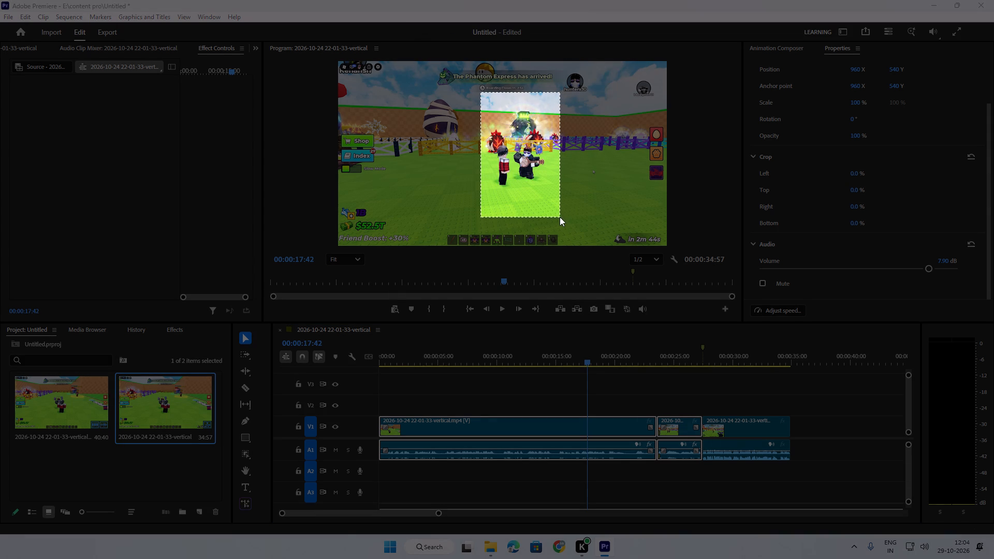
pyautogui.moveTo(560, 217); pyautogui.dragTo(559, 225)
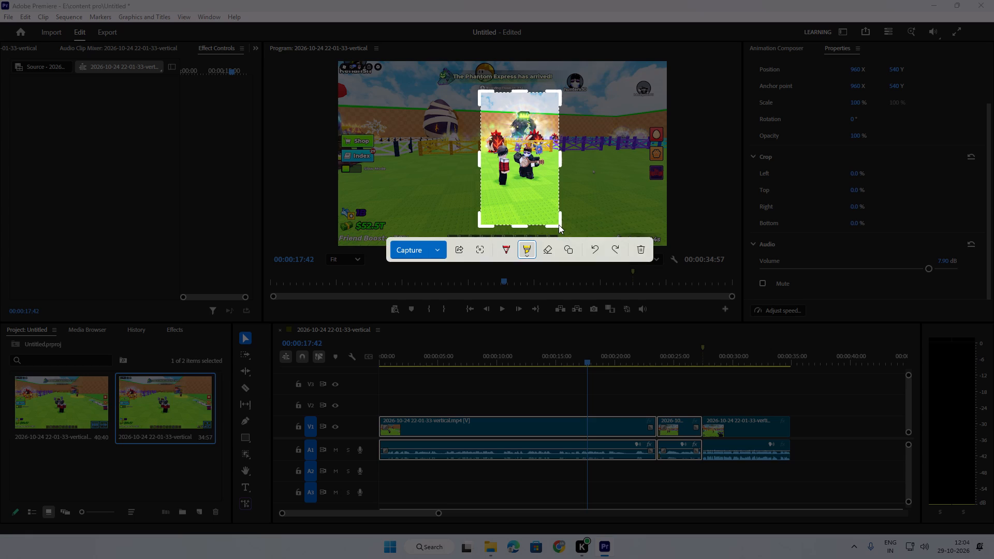
pyautogui.click(409, 249)
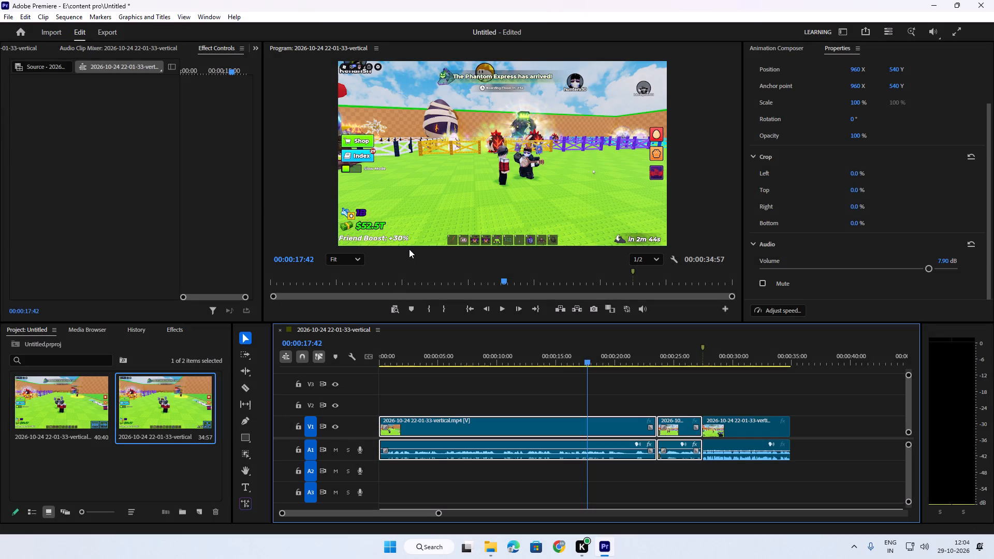
# Scrub through the edited sequence to its end and back to review it.
pyautogui.press('space')
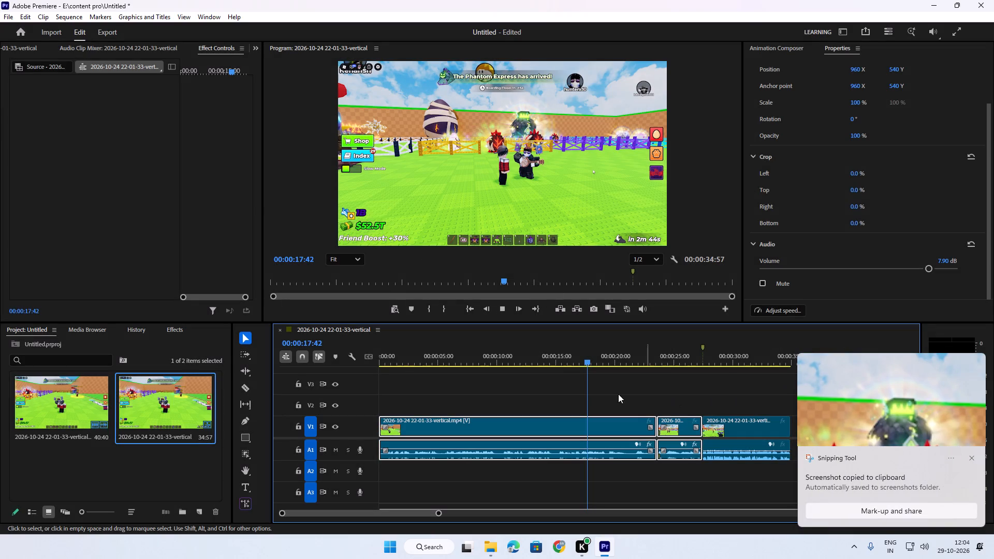
pyautogui.moveTo(600, 357); pyautogui.dragTo(634, 370)
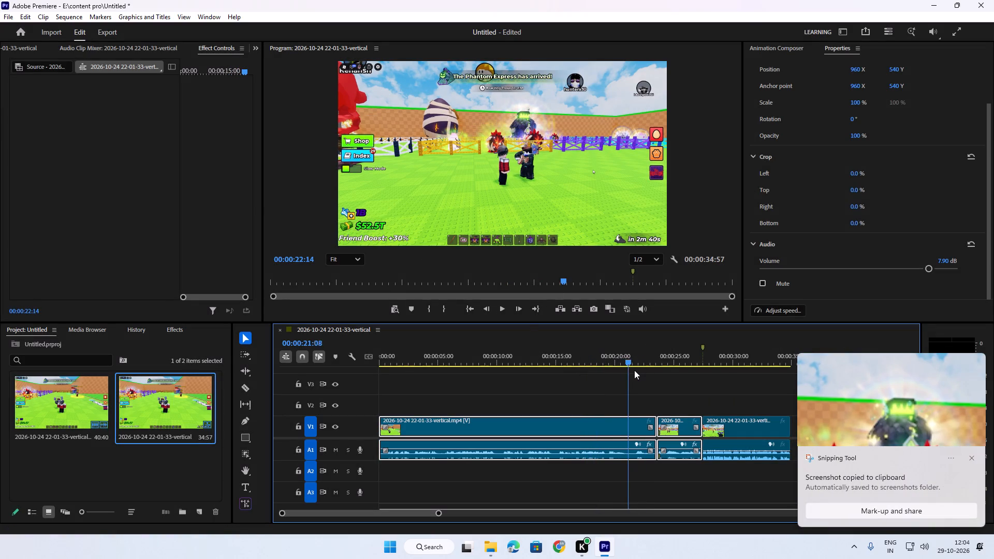
pyautogui.moveTo(634, 370); pyautogui.dragTo(636, 370)
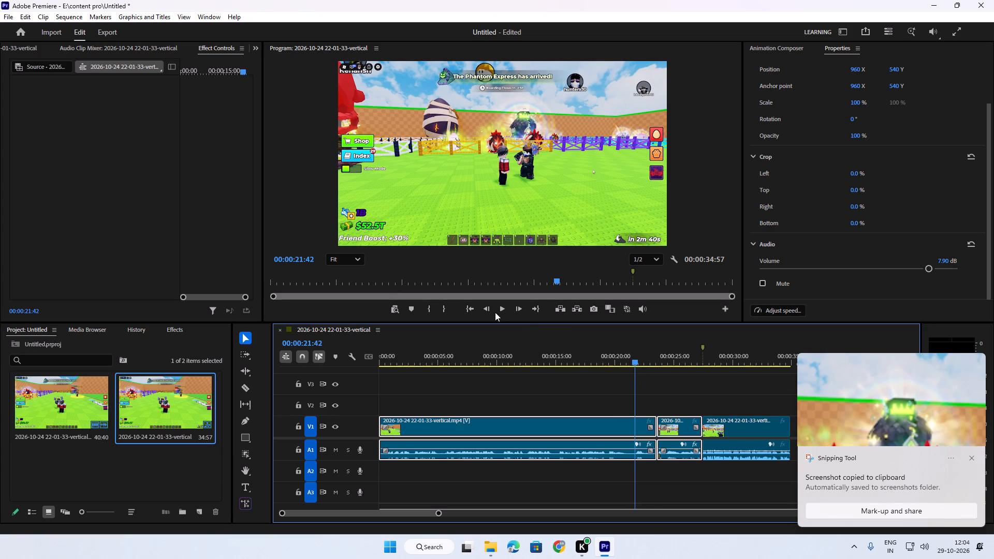
pyautogui.moveTo(638, 359); pyautogui.dragTo(790, 378)
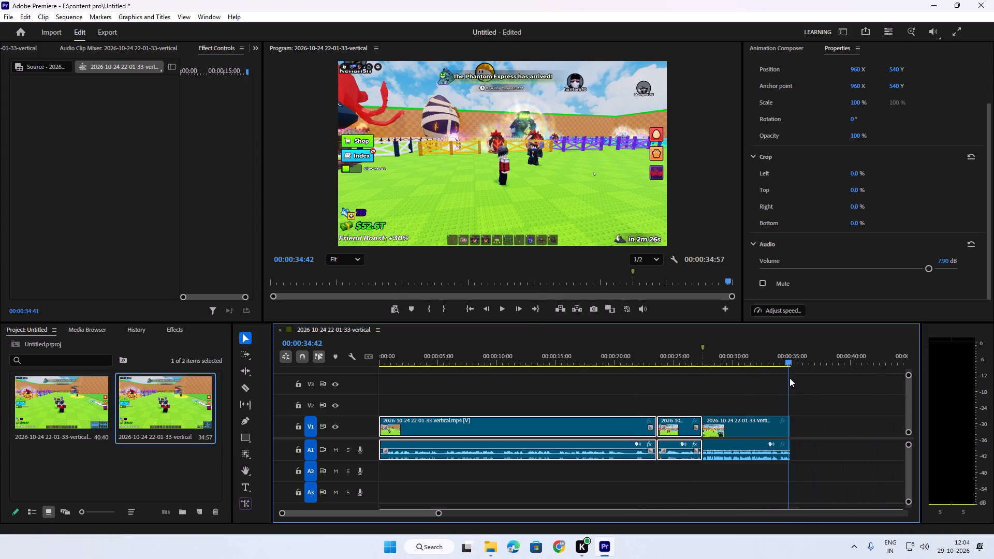
pyautogui.moveTo(790, 378); pyautogui.dragTo(477, 354)
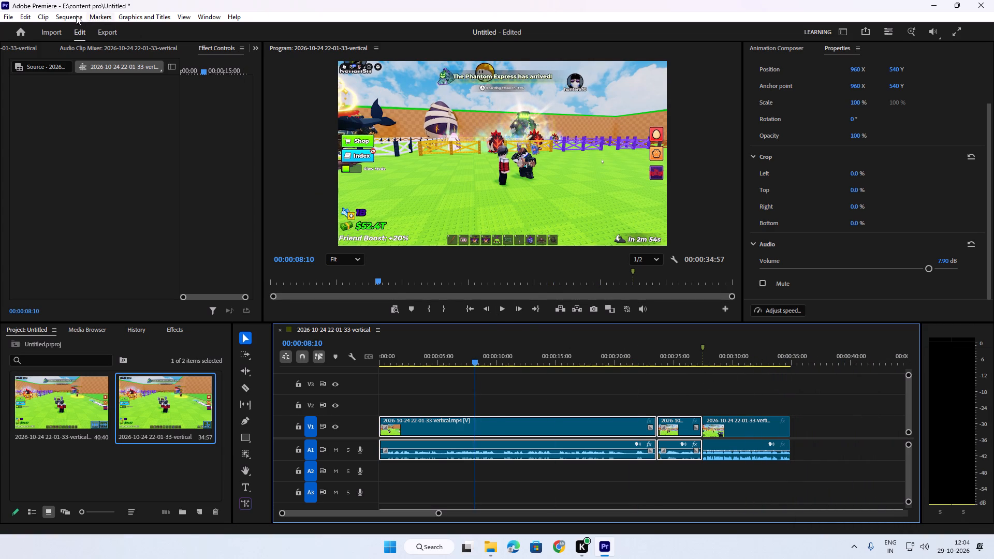
# Change the sequence's frame size to 1080 horizontal by 1920 vertical and apply the new sequence settings.
pyautogui.click(71, 14)
pyautogui.click(79, 32)
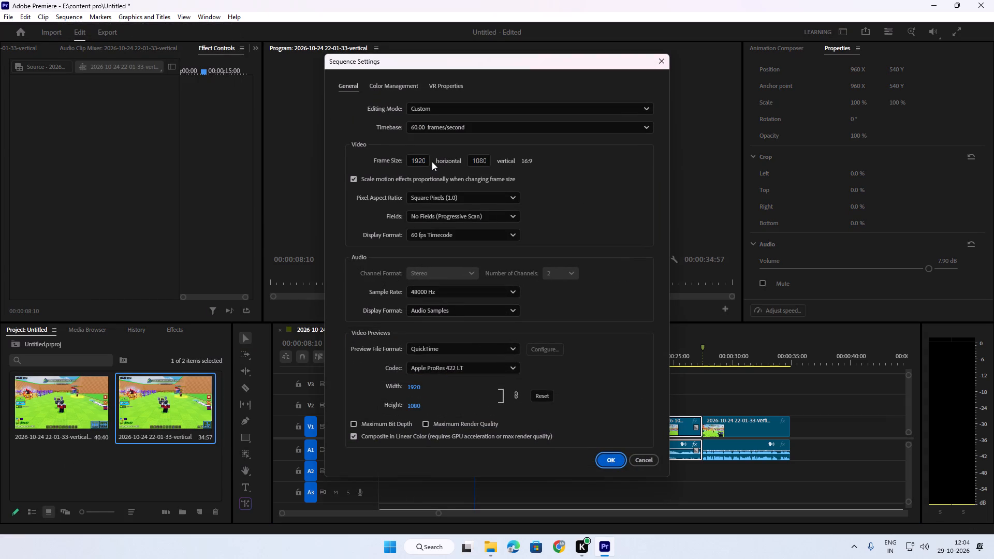
pyautogui.moveTo(424, 161); pyautogui.dragTo(393, 160)
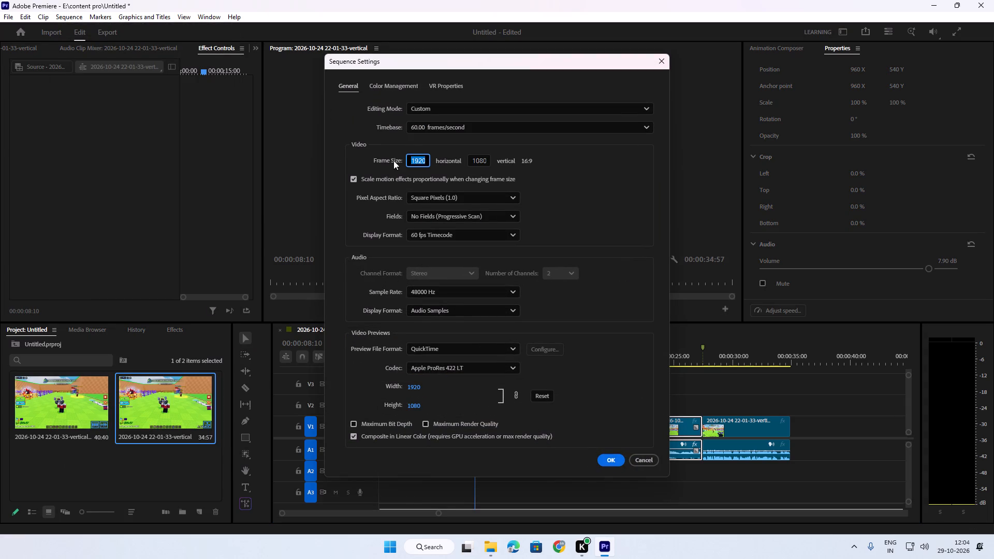
pyautogui.press('1')
pyautogui.write('080')
pyautogui.moveTo(486, 159); pyautogui.dragTo(449, 160)
pyautogui.press('1')
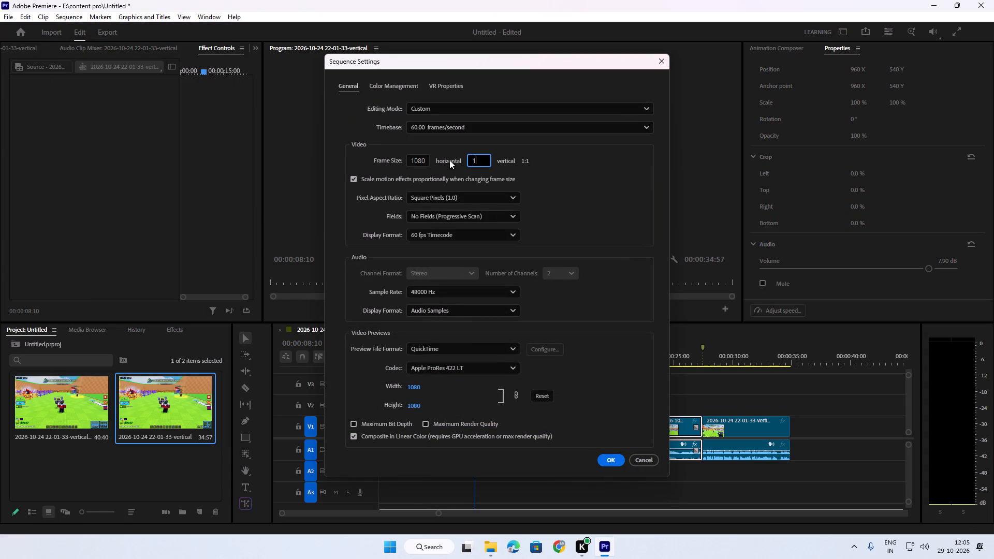
pyautogui.press('9')
pyautogui.press('2')
pyautogui.press('0')
pyautogui.click(604, 457)
pyautogui.click(563, 316)
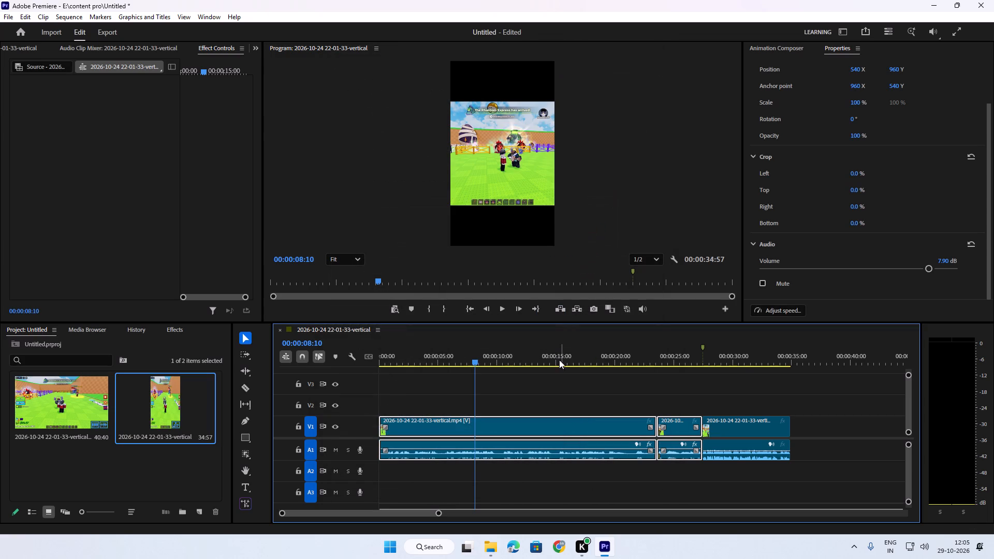
# Select all three clips in the timeline and scale them to 179% to fill the vertical frame.
pyautogui.click(539, 369)
pyautogui.moveTo(441, 373); pyautogui.dragTo(754, 464)
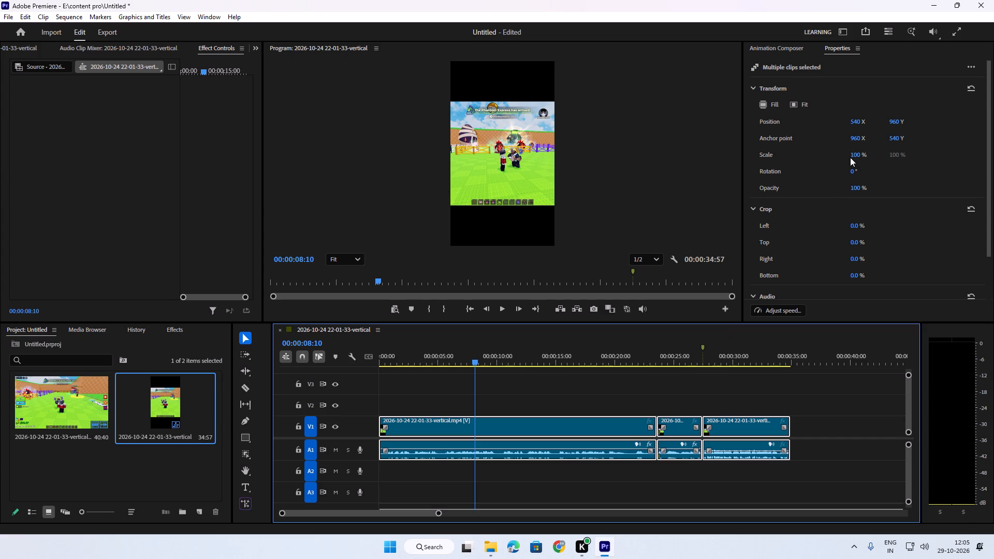
pyautogui.moveTo(855, 157); pyautogui.dragTo(884, 163)
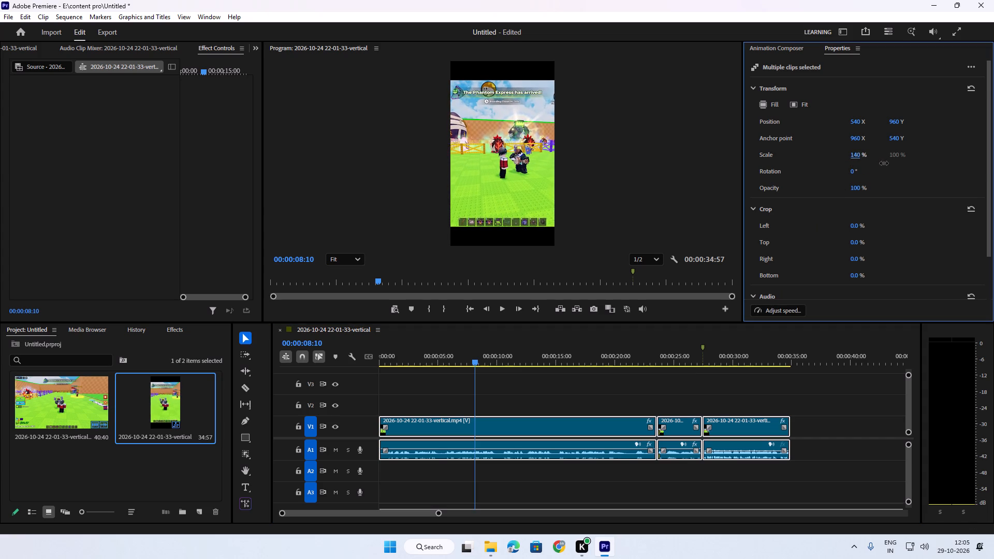
pyautogui.moveTo(884, 163); pyautogui.dragTo(900, 164)
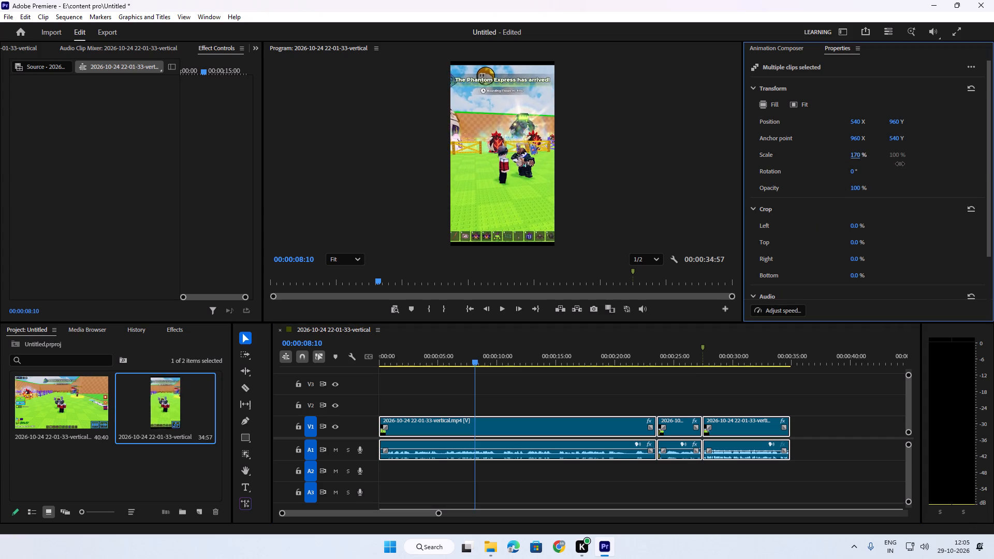
pyautogui.moveTo(900, 164); pyautogui.dragTo(904, 164)
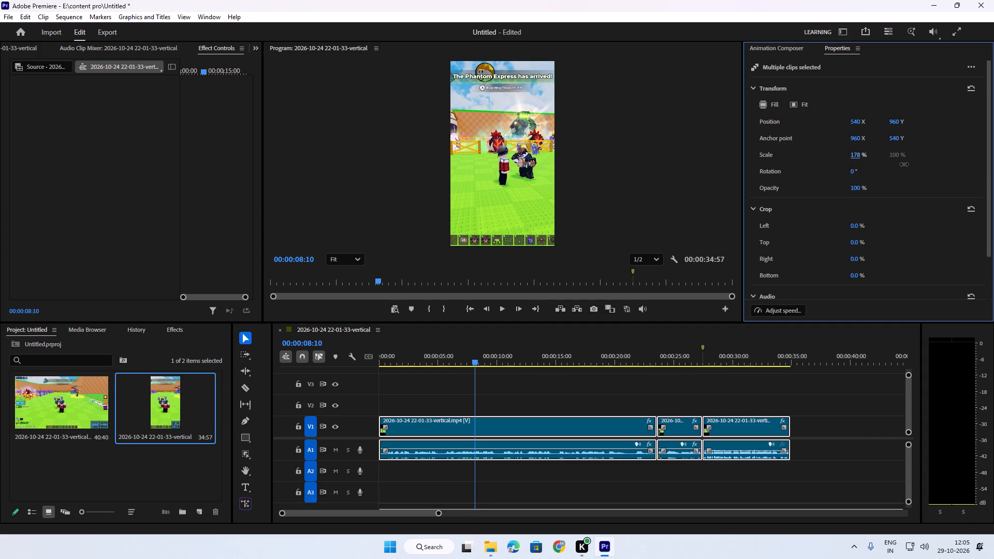
pyautogui.moveTo(904, 164); pyautogui.dragTo(904, 164)
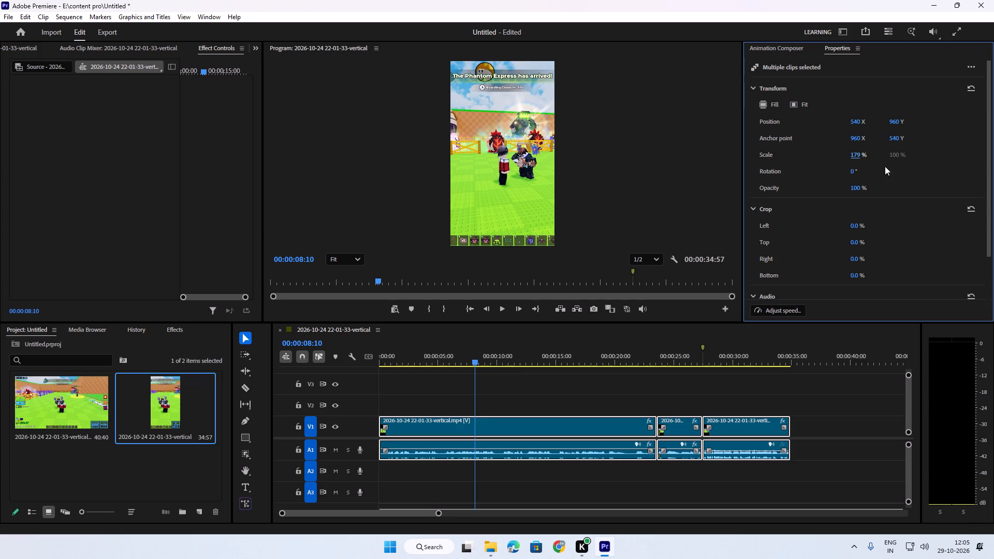
# Shift the selected clips horizontally by setting their X position to 396.
pyautogui.moveTo(858, 124); pyautogui.dragTo(840, 128)
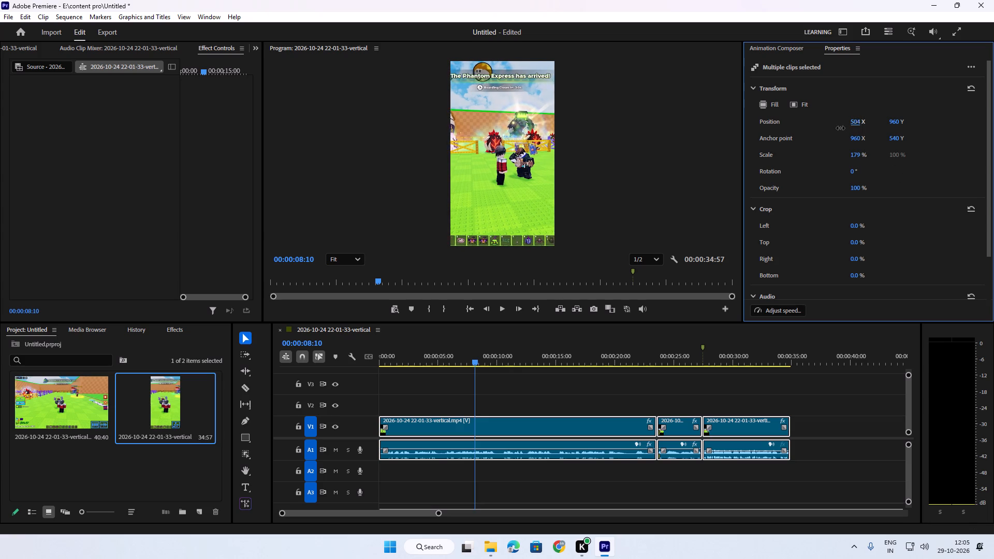
pyautogui.moveTo(840, 128); pyautogui.dragTo(786, 126)
# Play the reframed vertical sequence to near its end, then return the playhead to 00:00:04:00.
pyautogui.click(675, 176)
pyautogui.press('space')
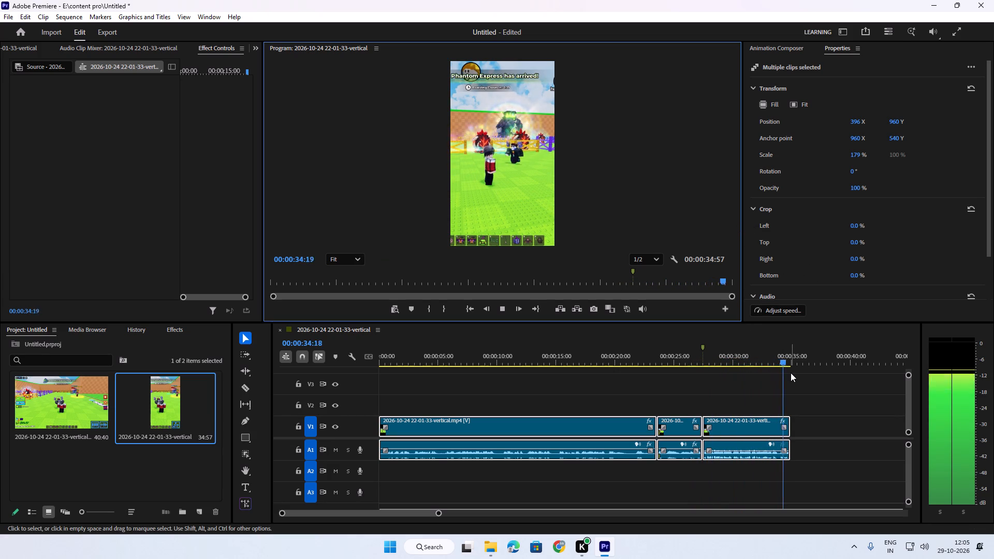
pyautogui.moveTo(790, 361); pyautogui.dragTo(425, 365)
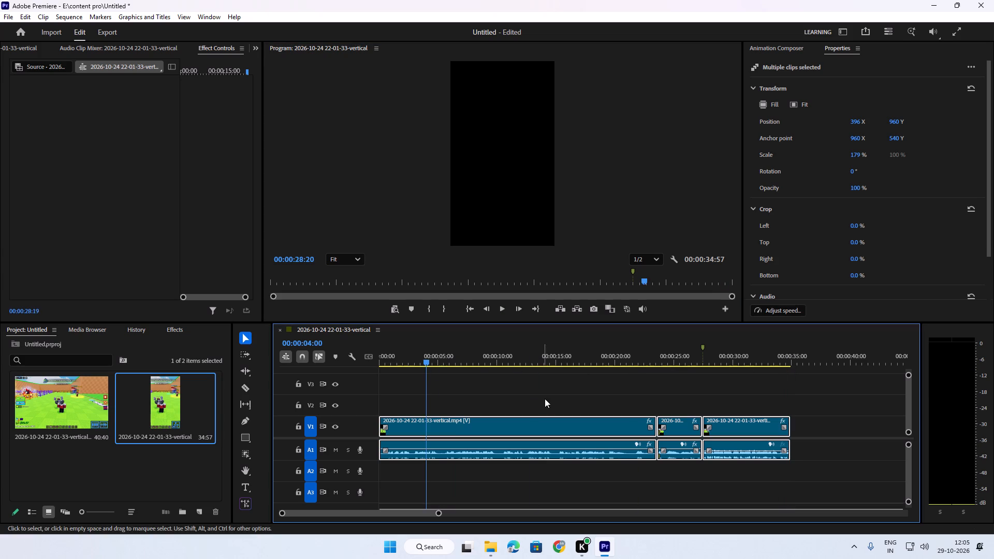
# Deselect the clips and render the sequence with Render Effects In to Out, followed by Render In to Out.
pyautogui.click(545, 399)
pyautogui.click(71, 19)
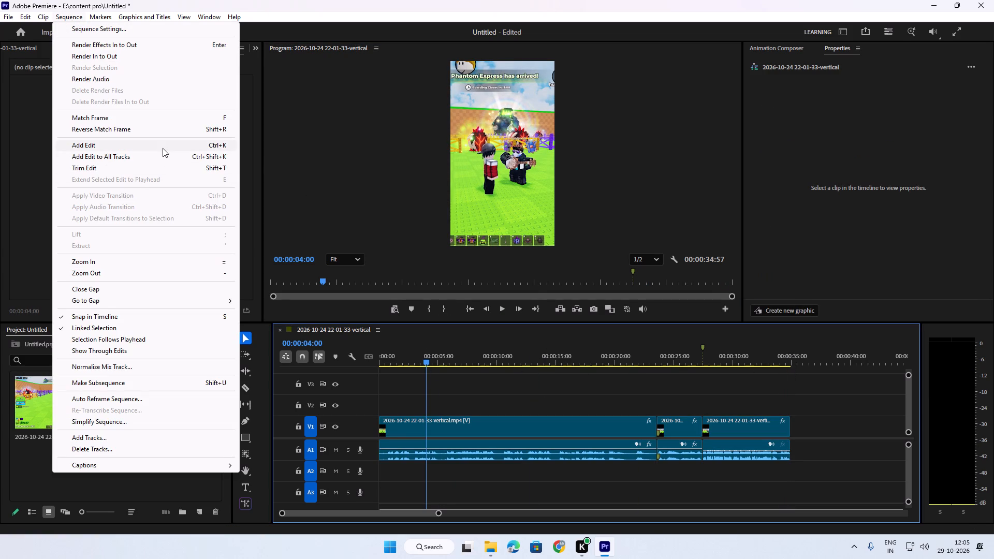
pyautogui.click(129, 46)
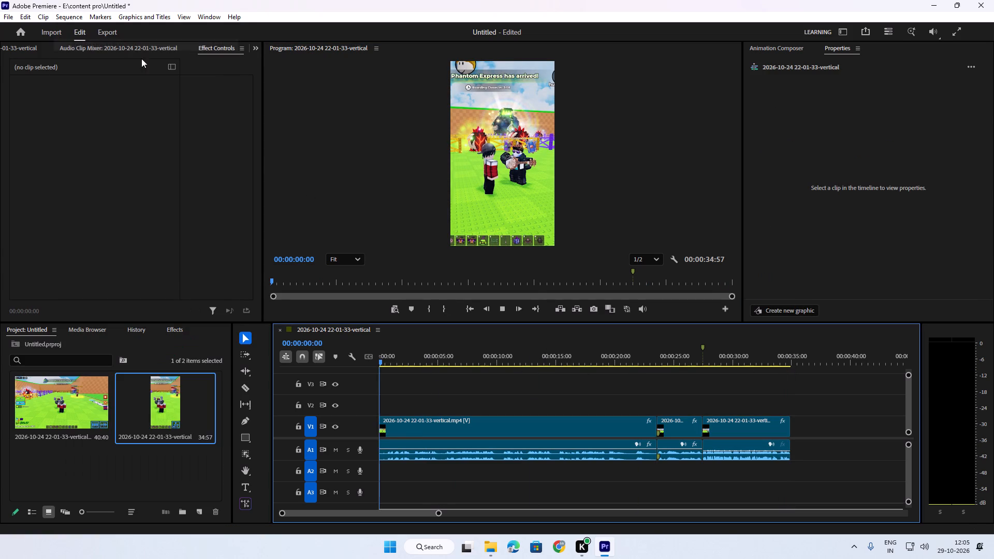
pyautogui.click(77, 14)
pyautogui.click(98, 53)
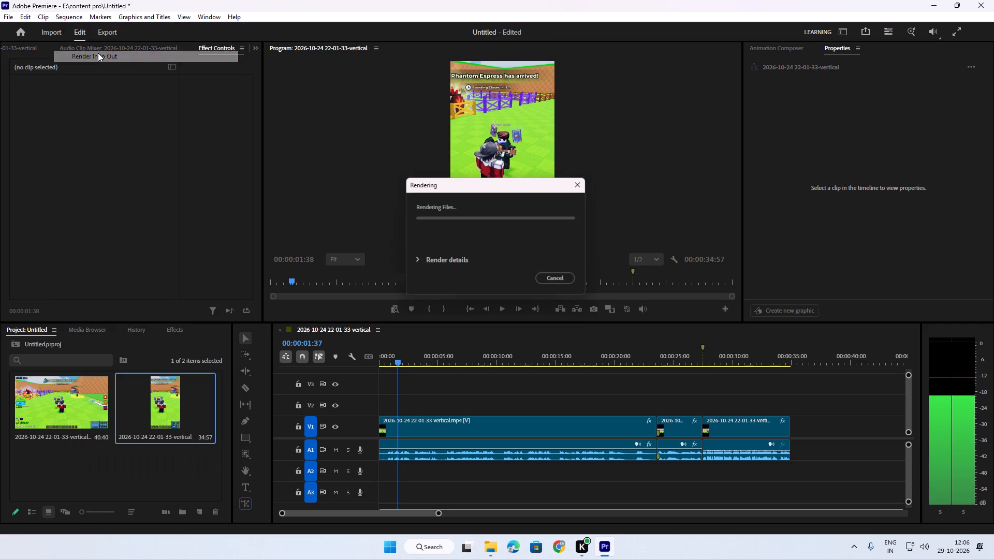
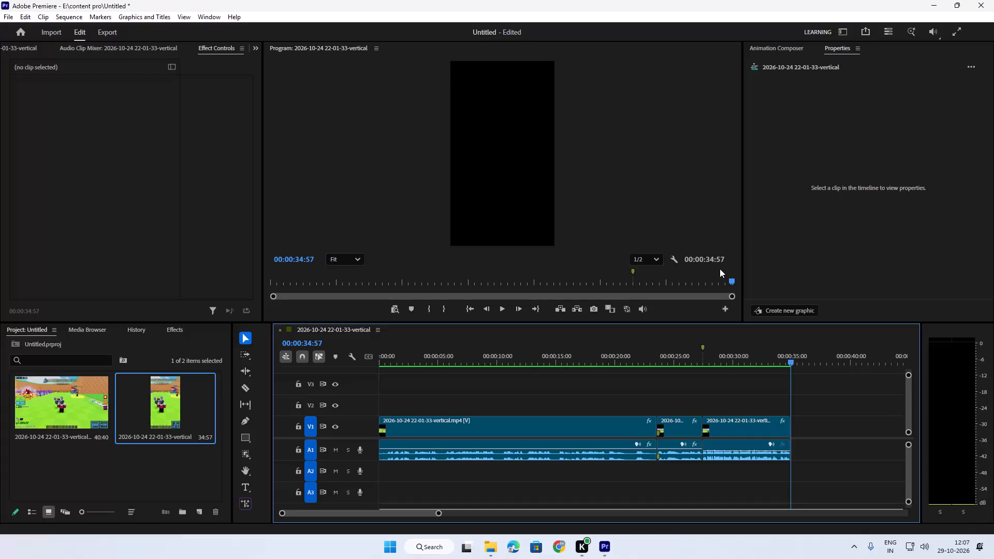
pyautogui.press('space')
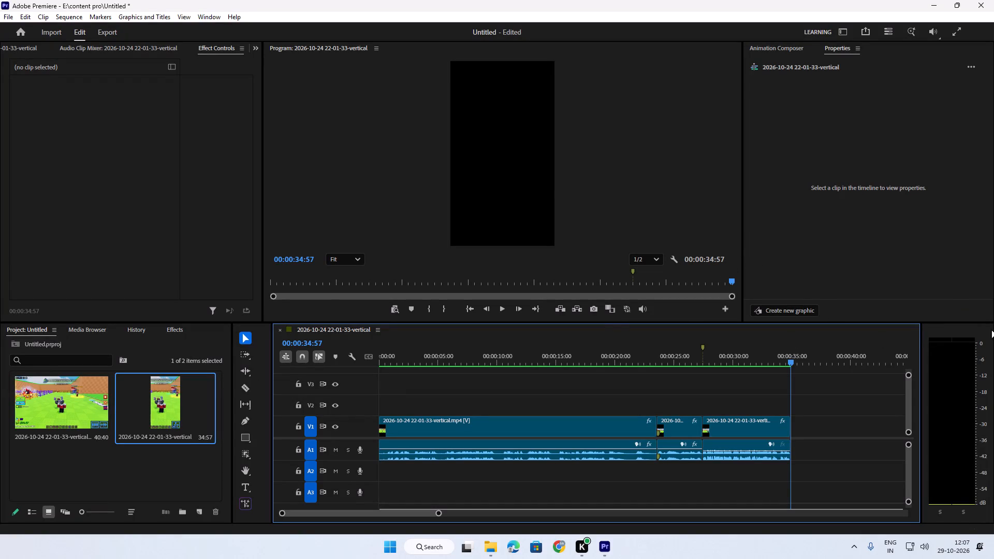